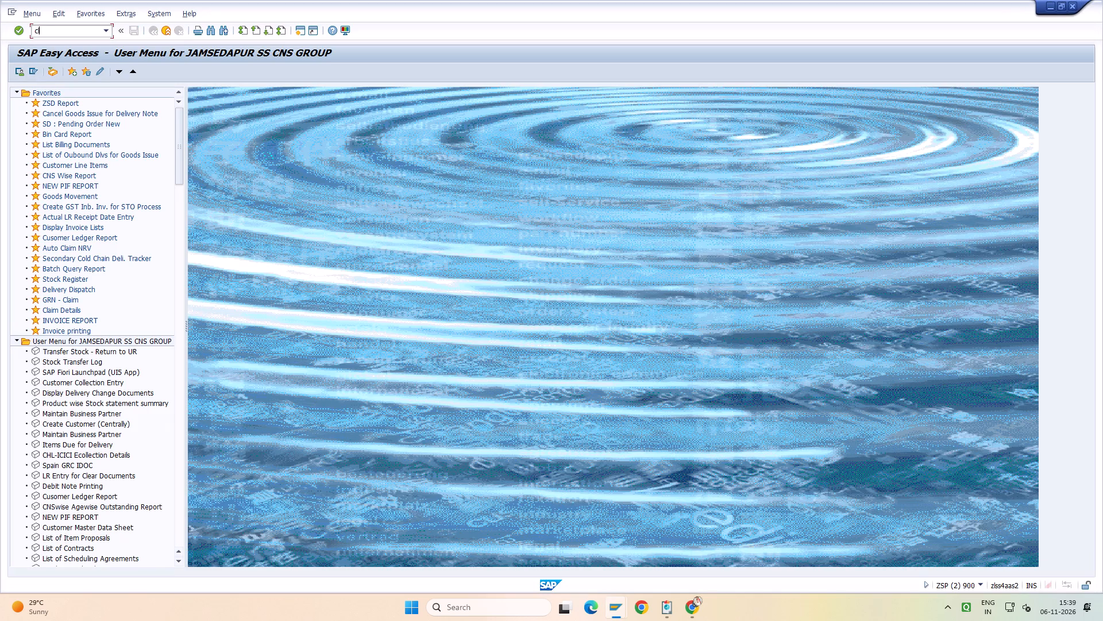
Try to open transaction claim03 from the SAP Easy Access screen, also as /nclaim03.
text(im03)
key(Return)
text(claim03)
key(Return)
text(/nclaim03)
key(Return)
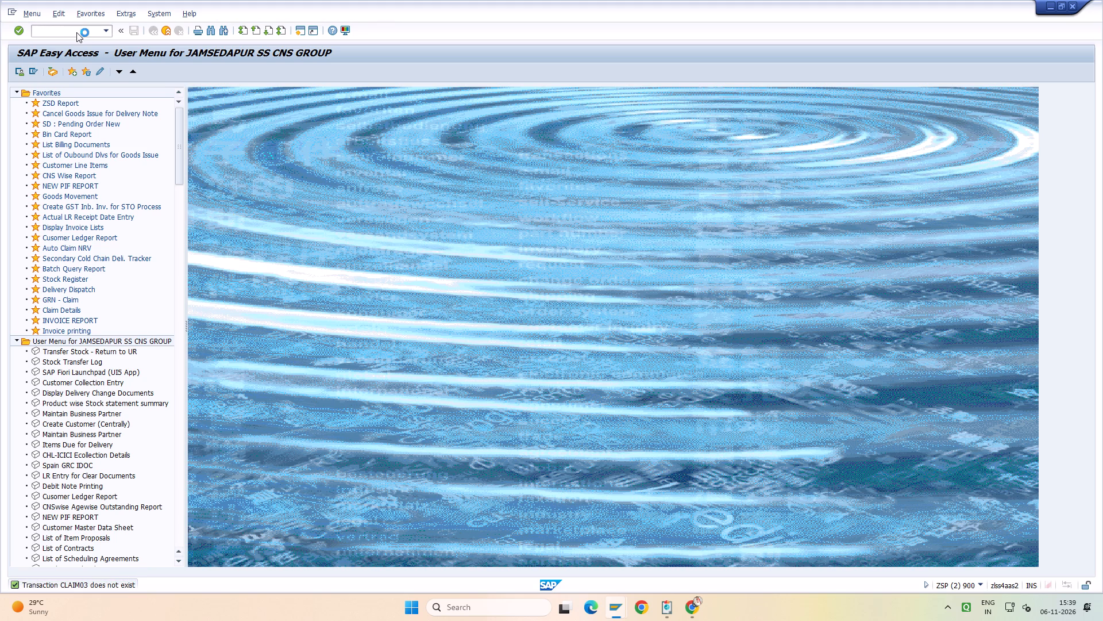
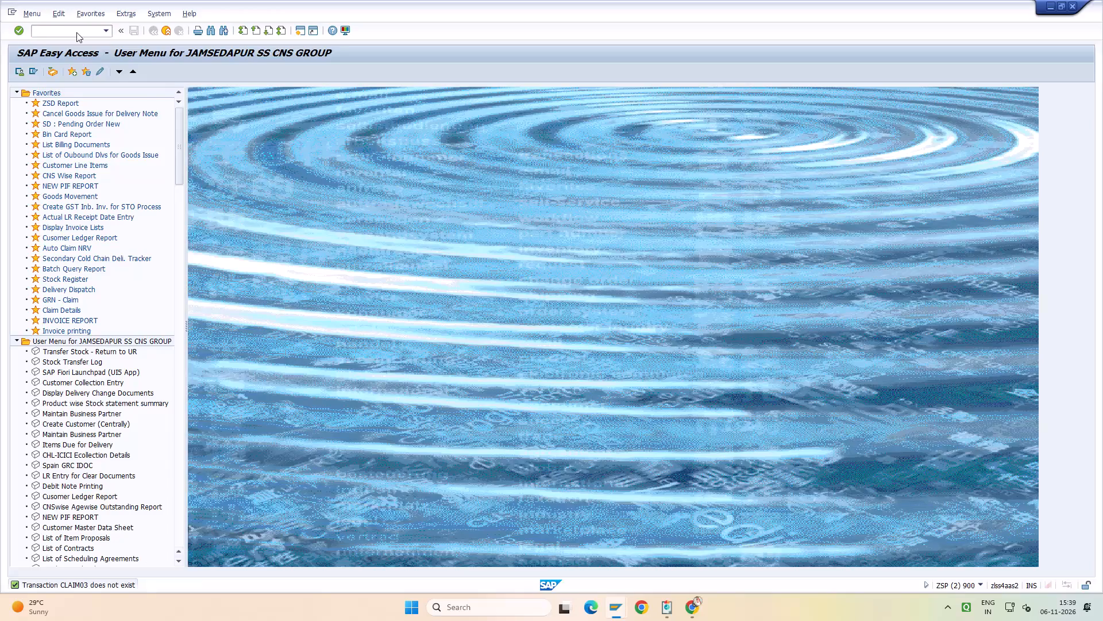
Switch to the other SAP window with the Claim Report selection screen.
key(alt+Tab)
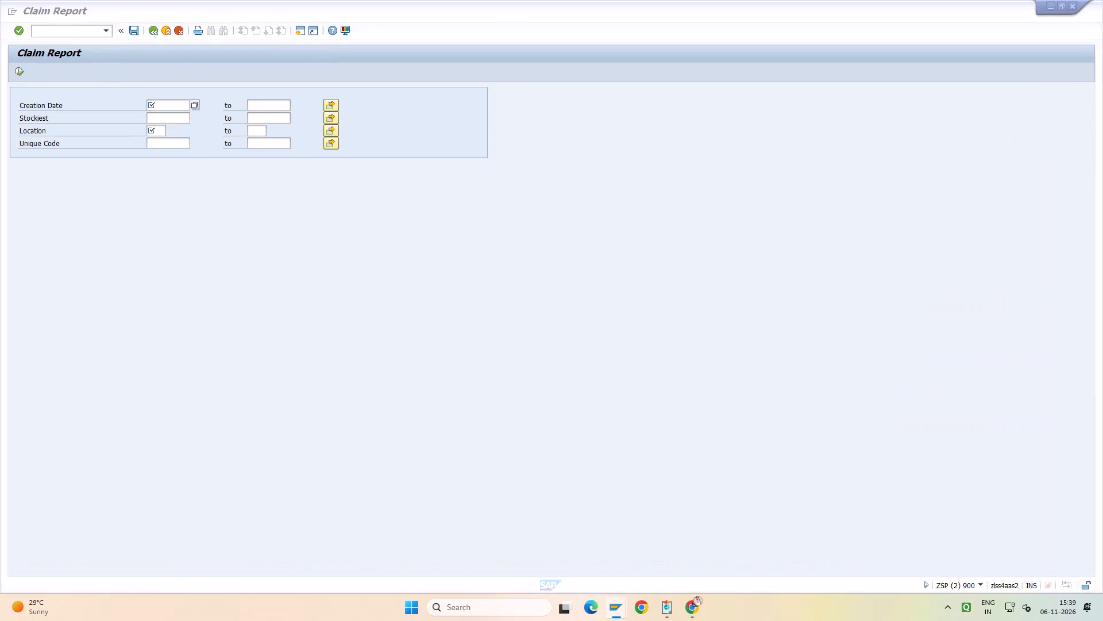
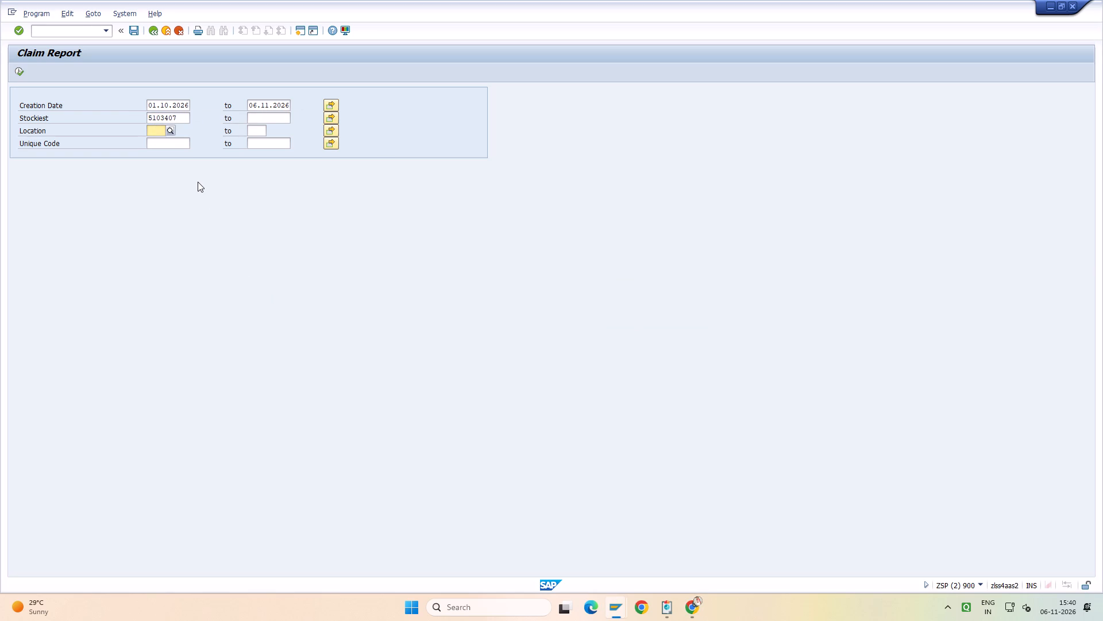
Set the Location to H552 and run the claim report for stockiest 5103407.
key(space)
key(Down)
key(Return)
key(Tab)
key(Tab)
key(space)
key(Down)
text(0552)
key(F8)
key(F8)
key(F8)
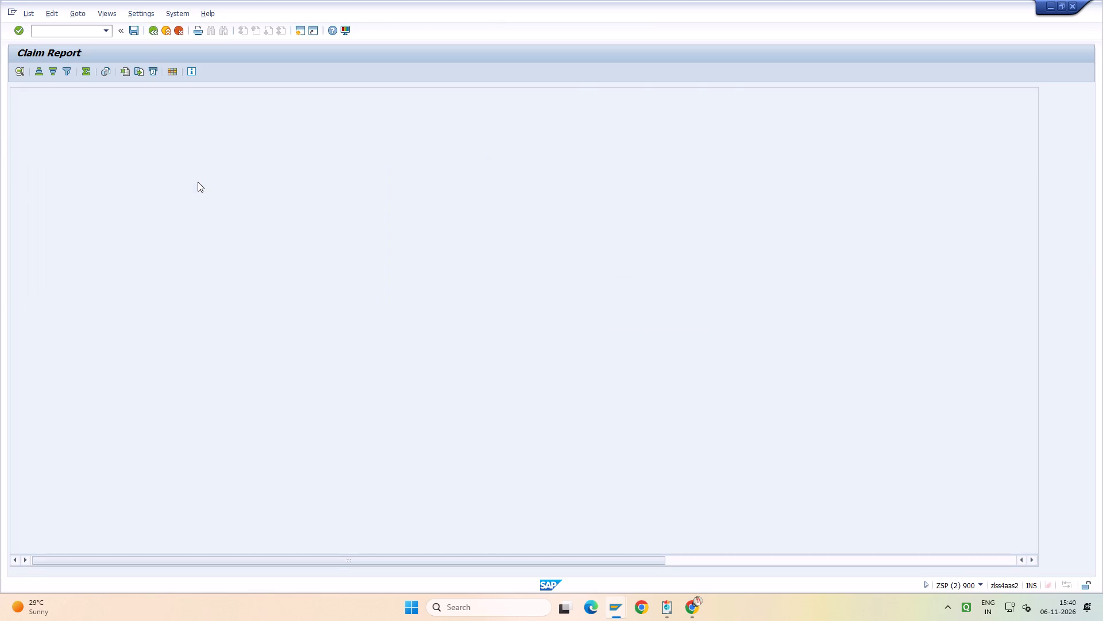
Return to the selection criteria, set the Creation Date start to 01.06.2026 and rerun the claim report.
click(154, 28)
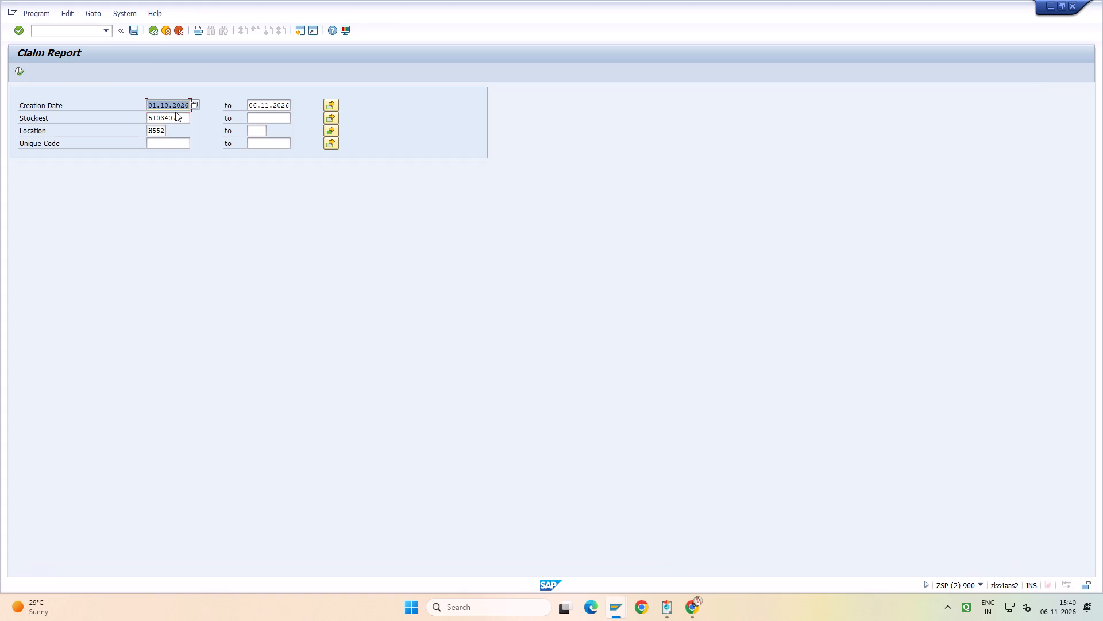
key(ctrl+a)
key(BackSpace)
key(space)
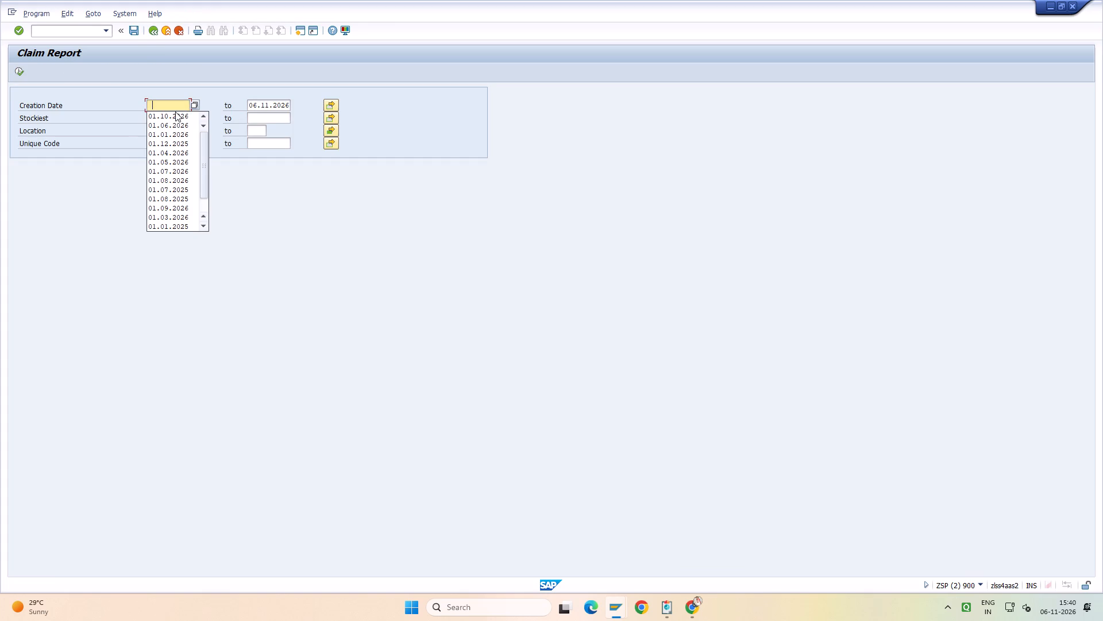
key(Down)
key(Down)
key(Return)
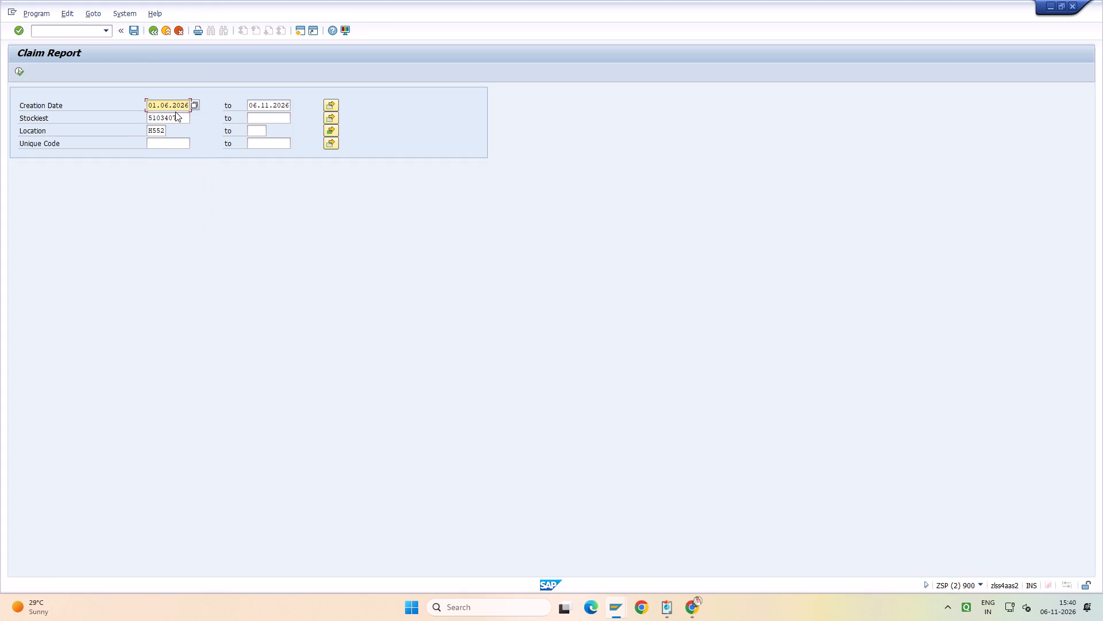
key(F8)
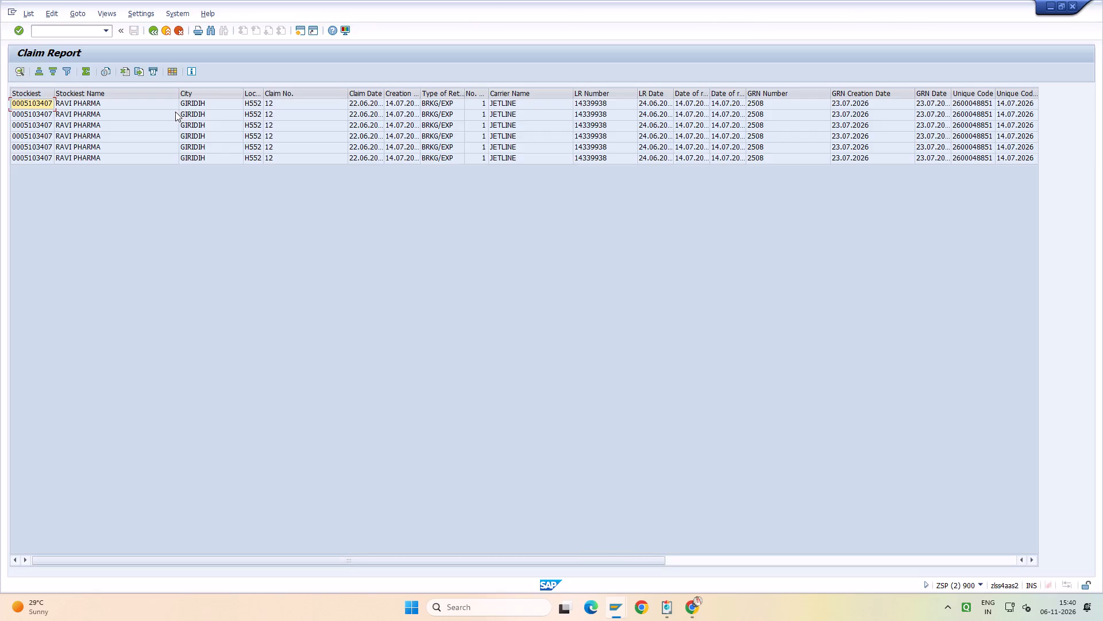
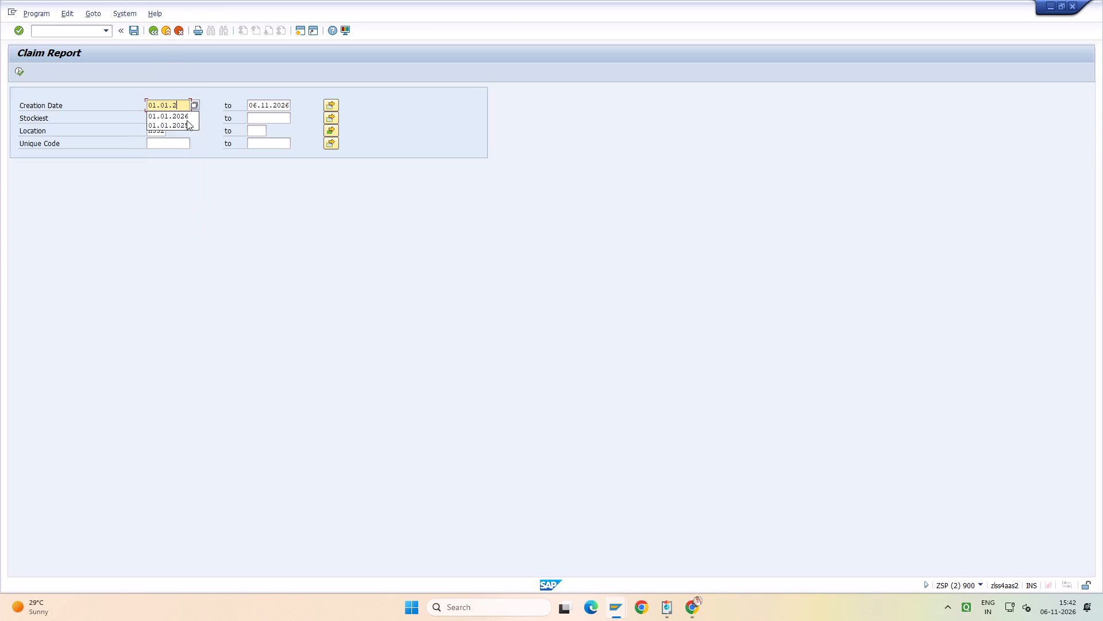
Set the Creation Date start to 01.01.2026 and rerun the claim report.
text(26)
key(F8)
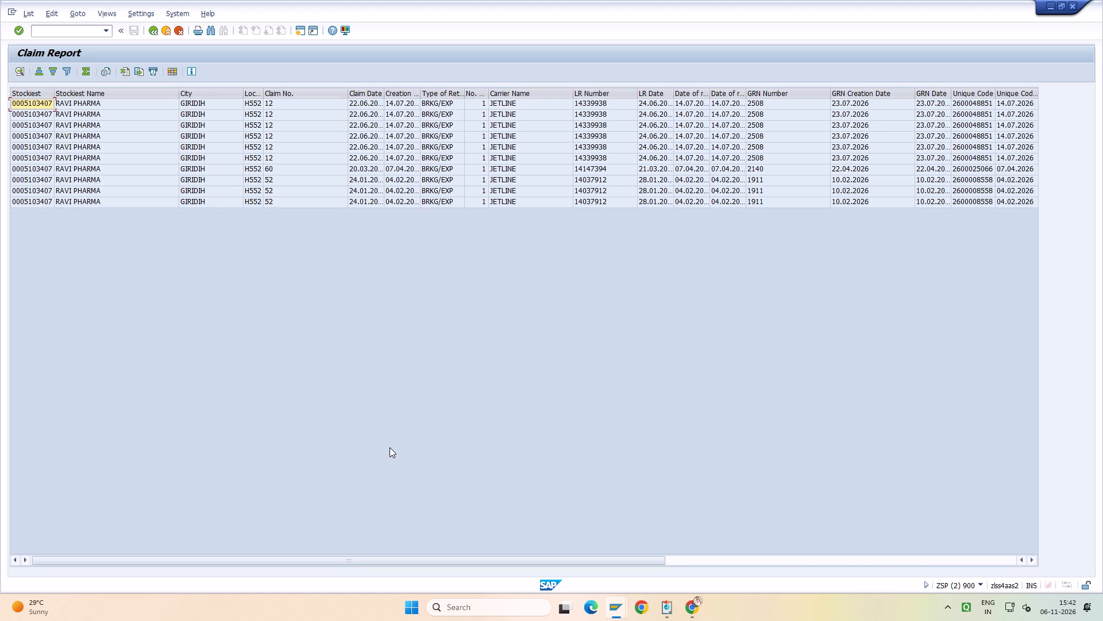
drag(435, 561, 850, 539)
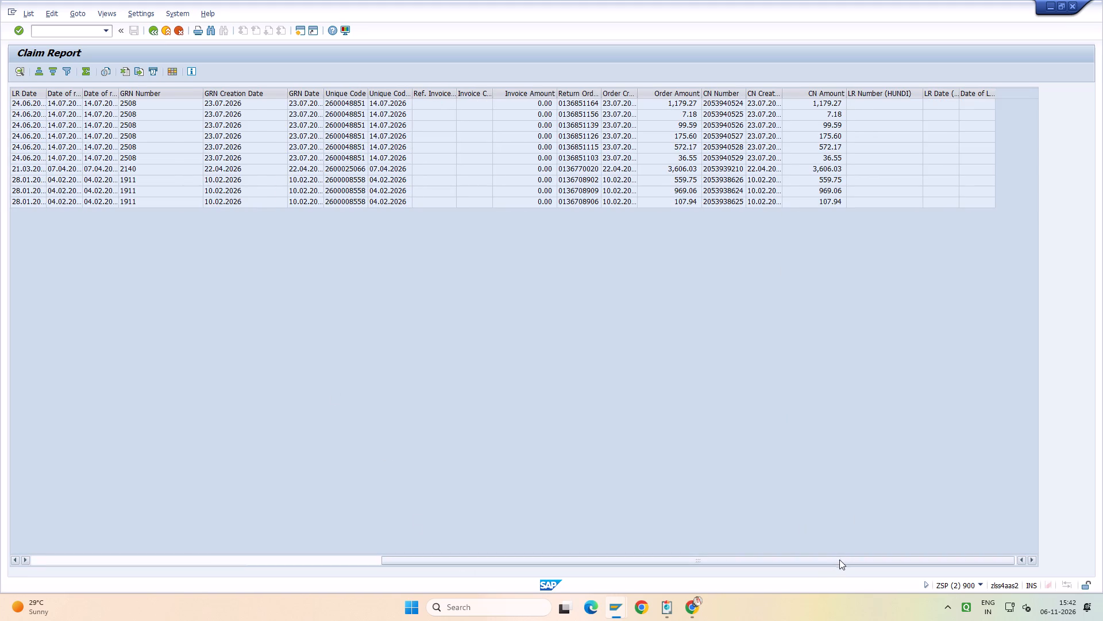
drag(839, 559, 319, 535)
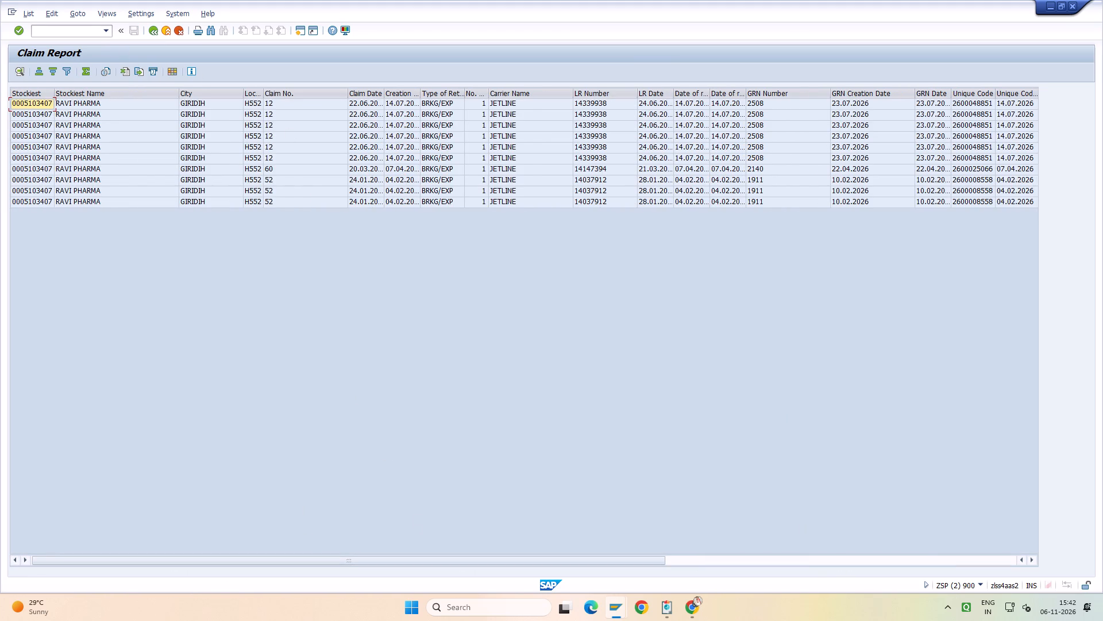
click(41, 101)
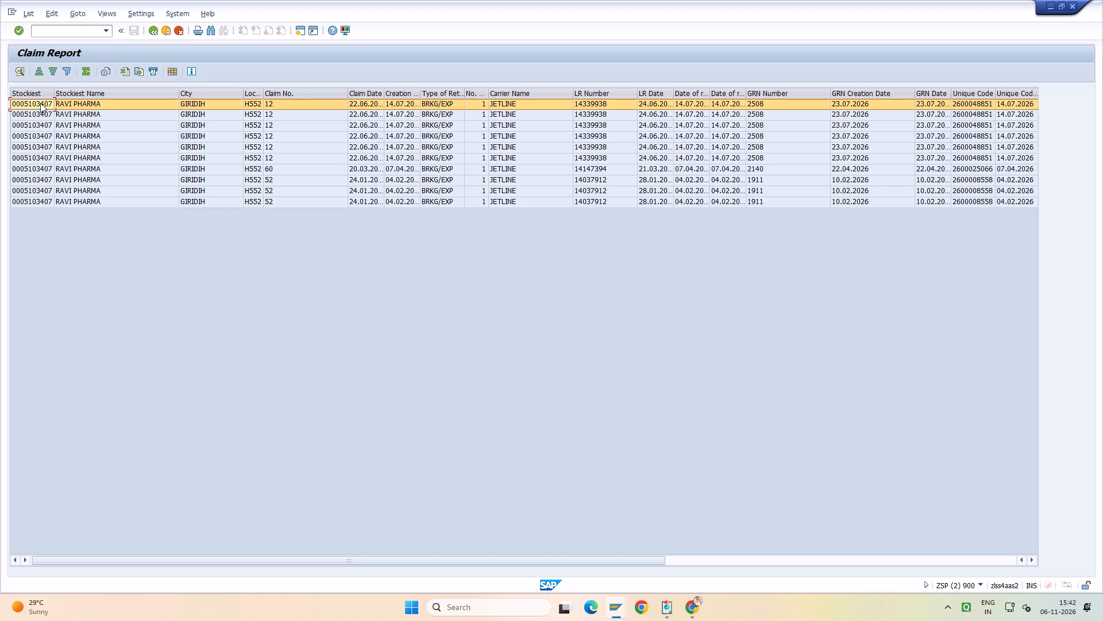
key(ctrl+y)
key(ctrl+c)
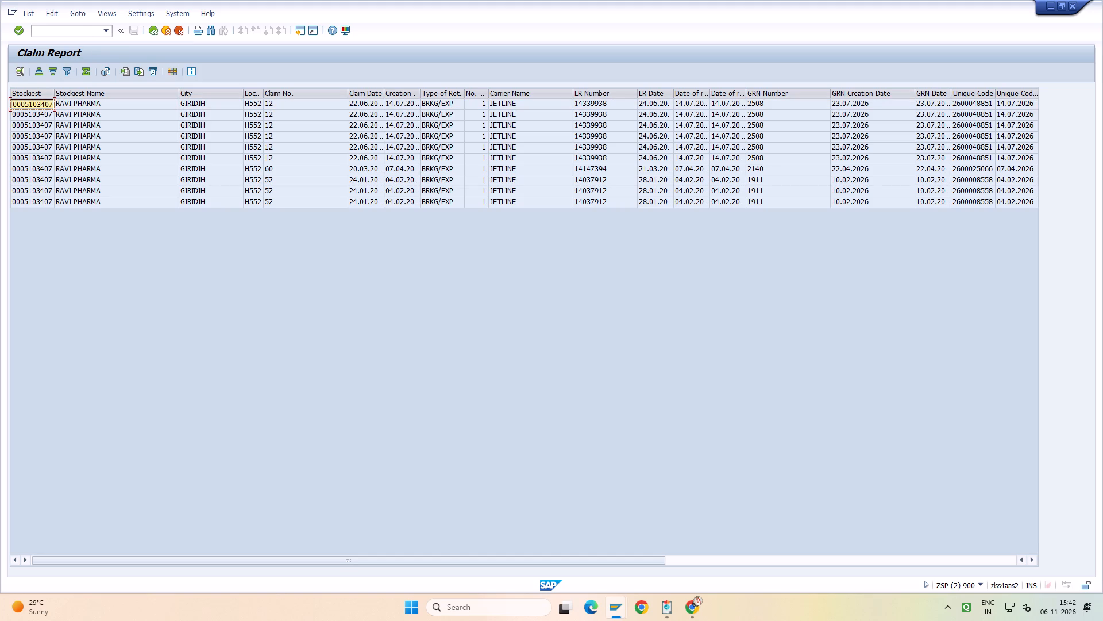
Leave the claim report and open the Customer Line Item Display with transaction code /nfbl5n.
click(82, 32)
text(/nfbl5n)
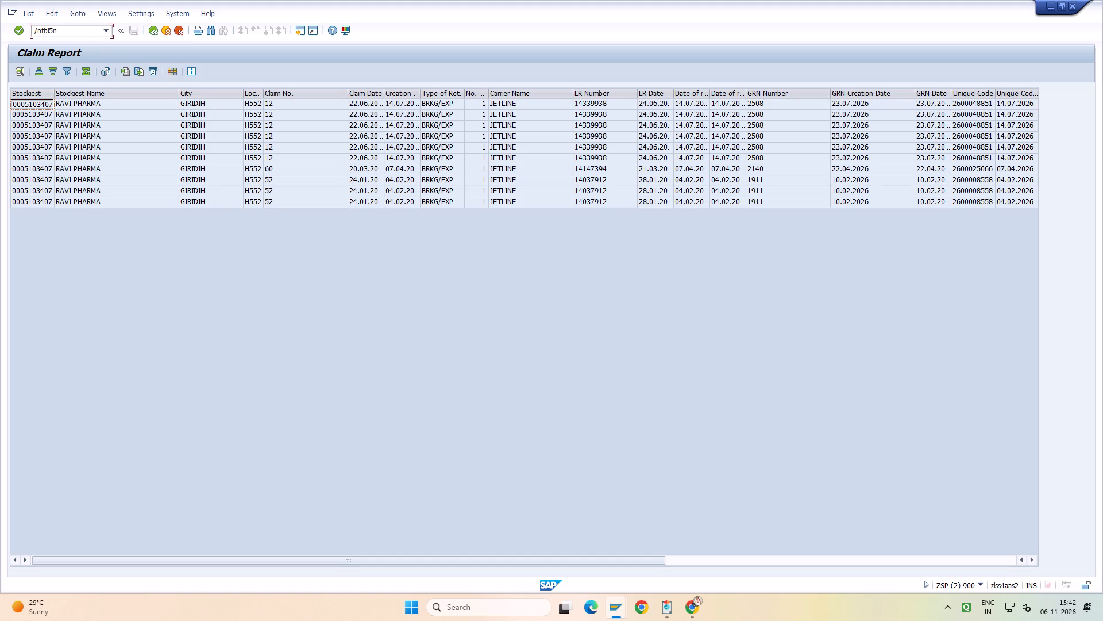
key(Return)
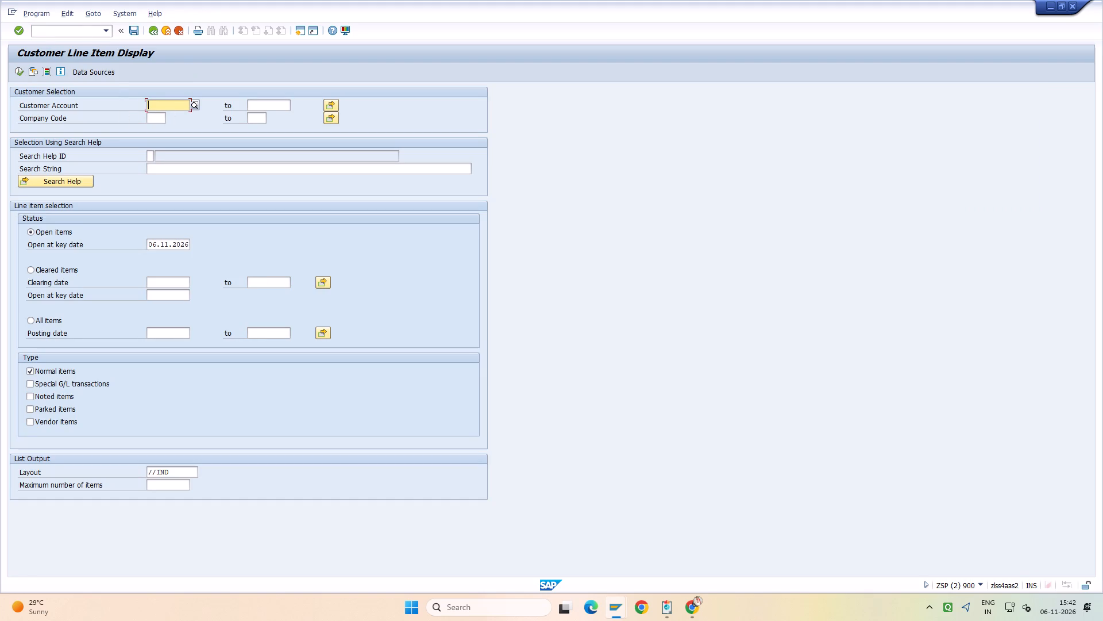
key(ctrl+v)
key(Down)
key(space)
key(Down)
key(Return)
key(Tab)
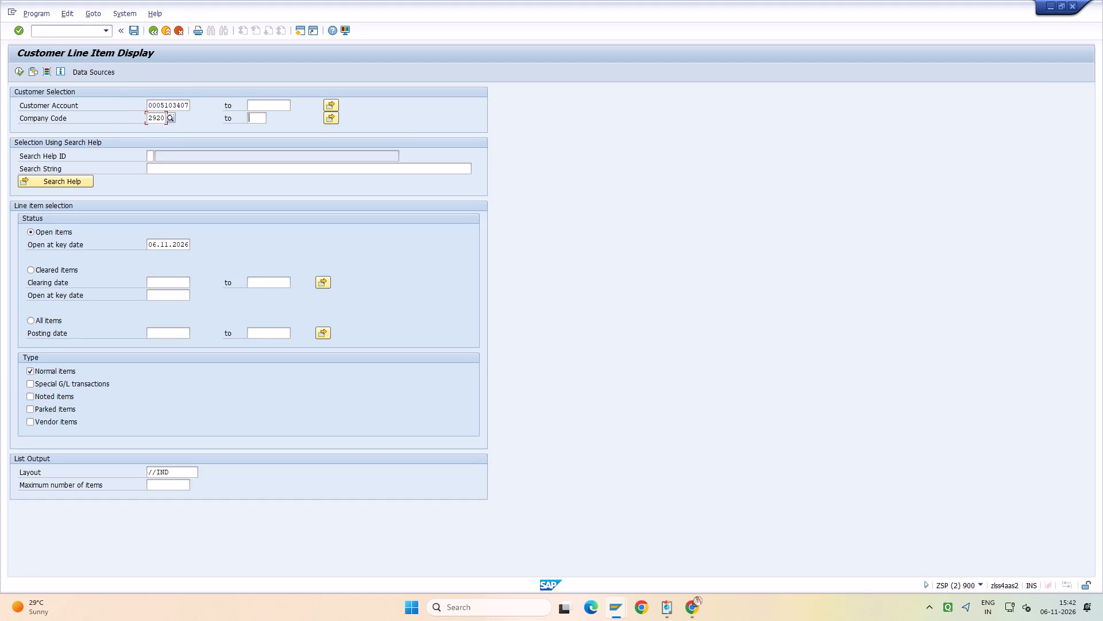
Add company code 1000 as a second single value alongside 2920 in the Company Code selection.
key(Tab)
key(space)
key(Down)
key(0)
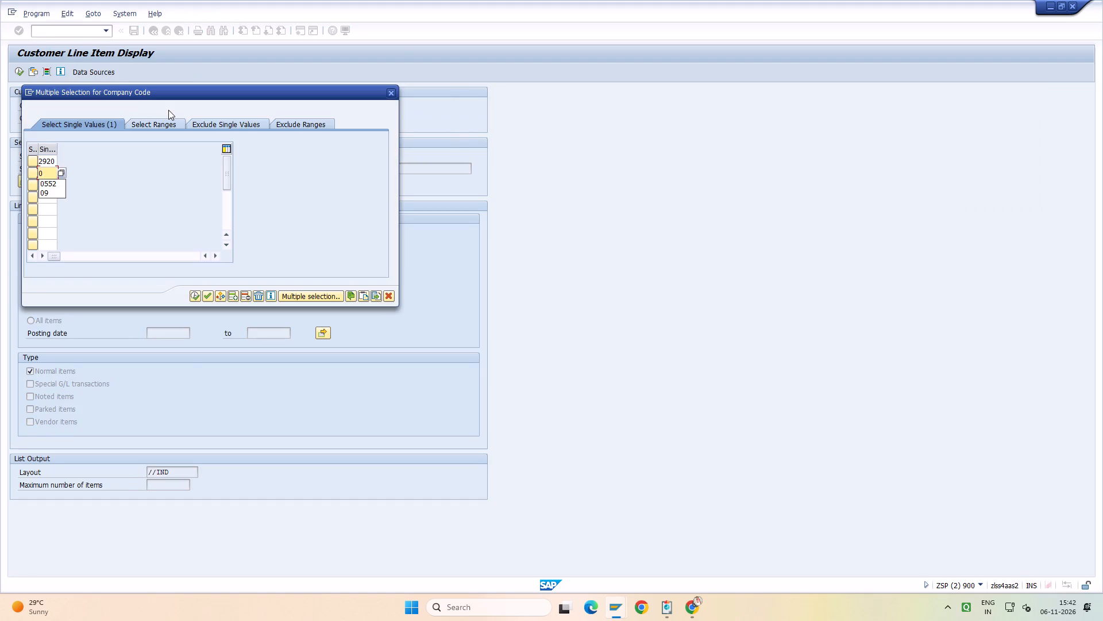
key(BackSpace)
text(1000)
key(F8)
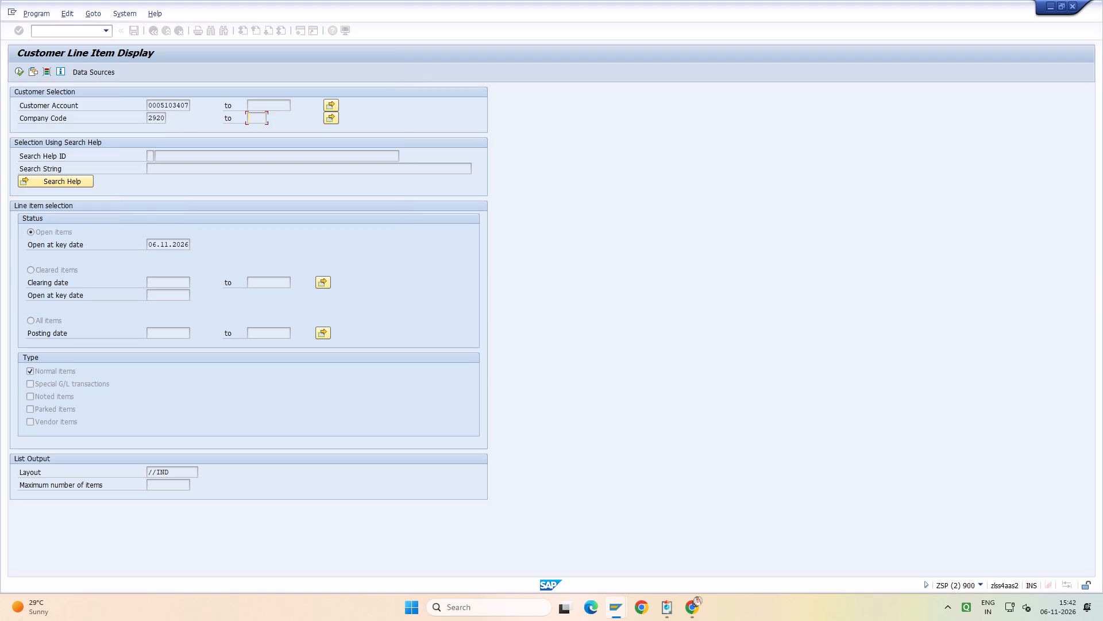
Set the line item status to All items and run the customer line item list.
click(33, 318)
key(F8)
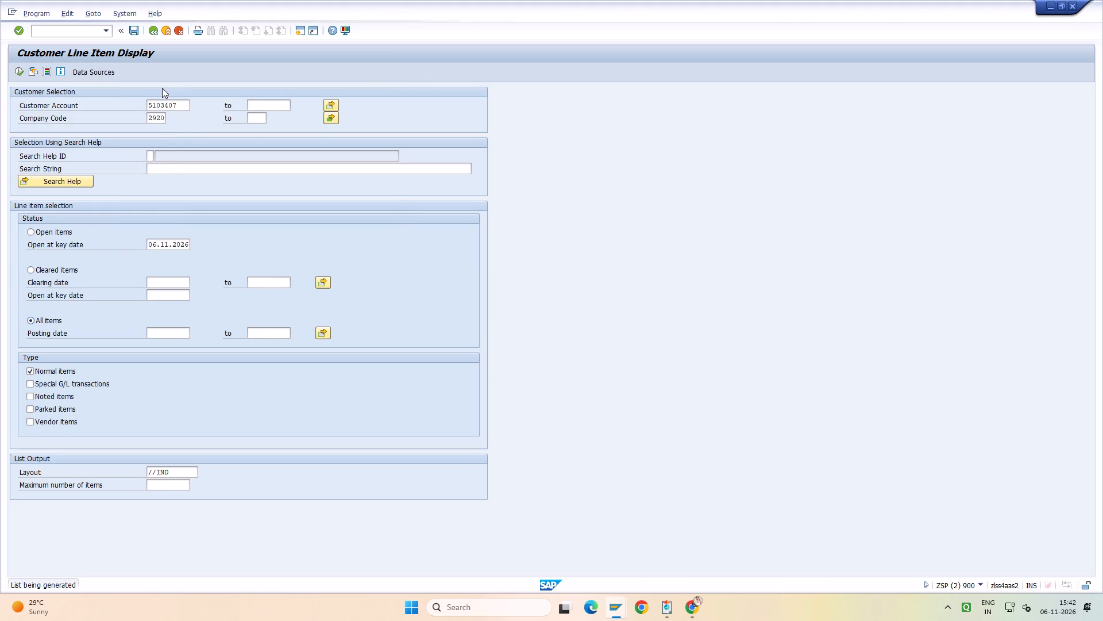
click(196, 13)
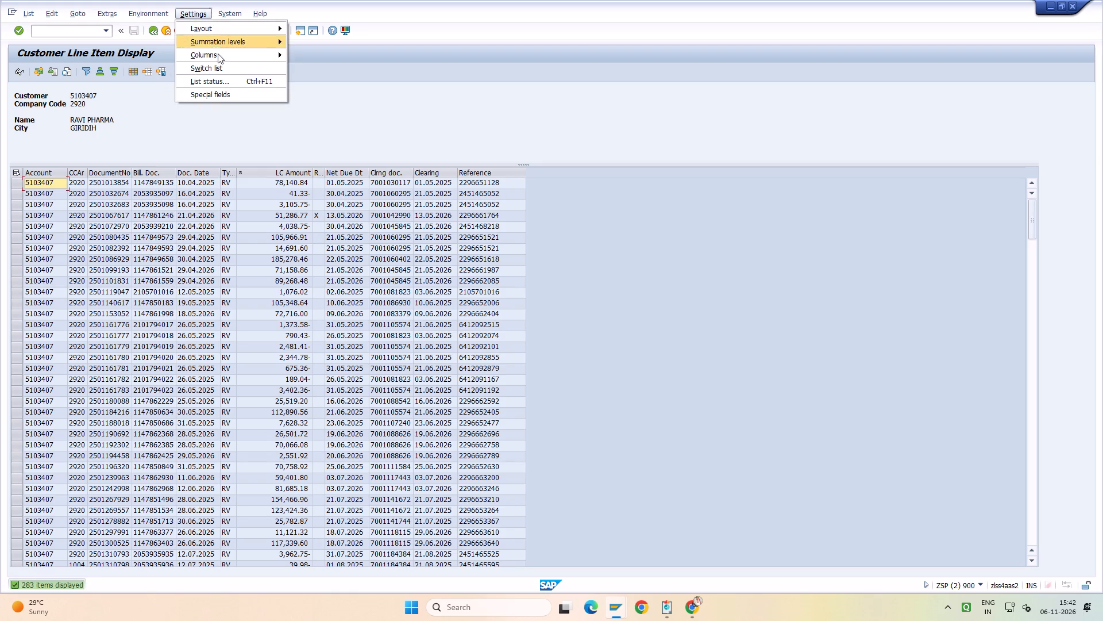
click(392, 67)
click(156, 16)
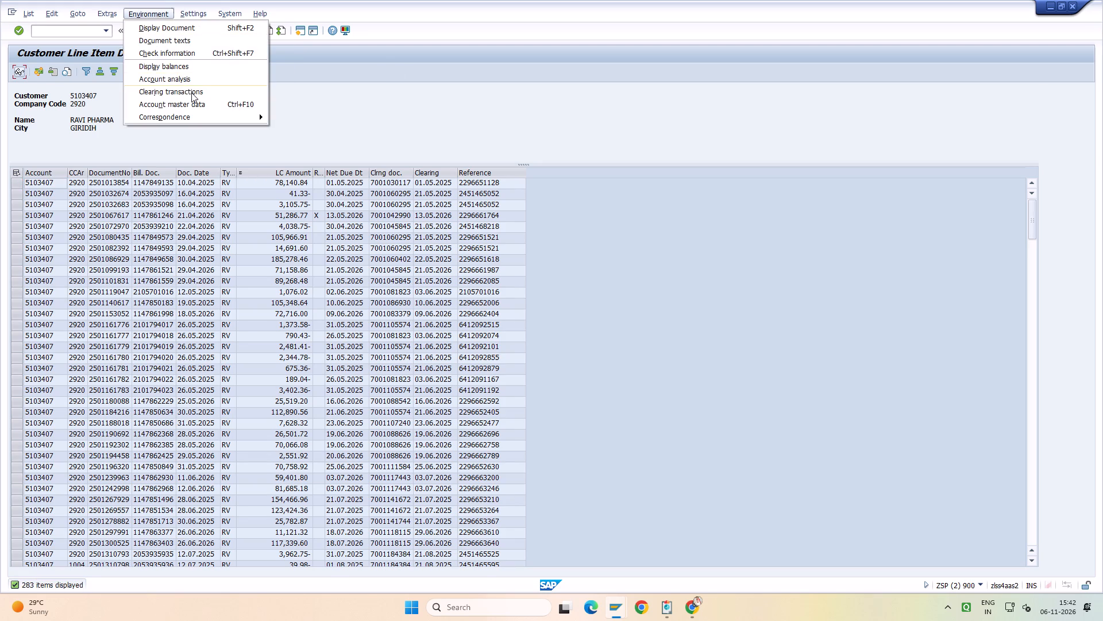
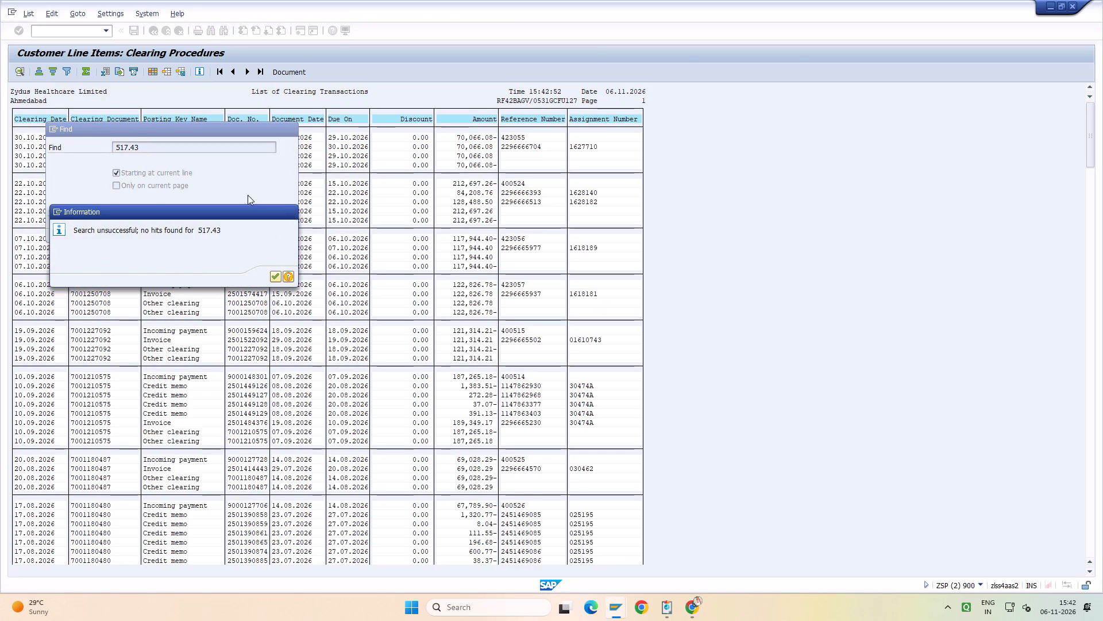
Remove the leading space from the search term and search the clearing transactions list again for 517.43.
click(157, 148)
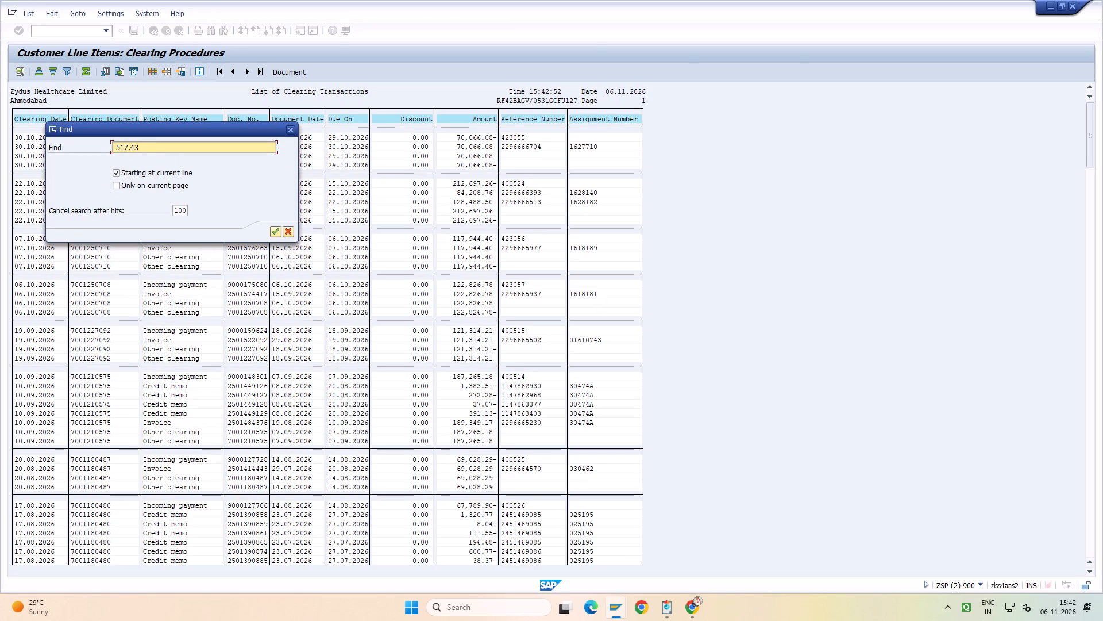
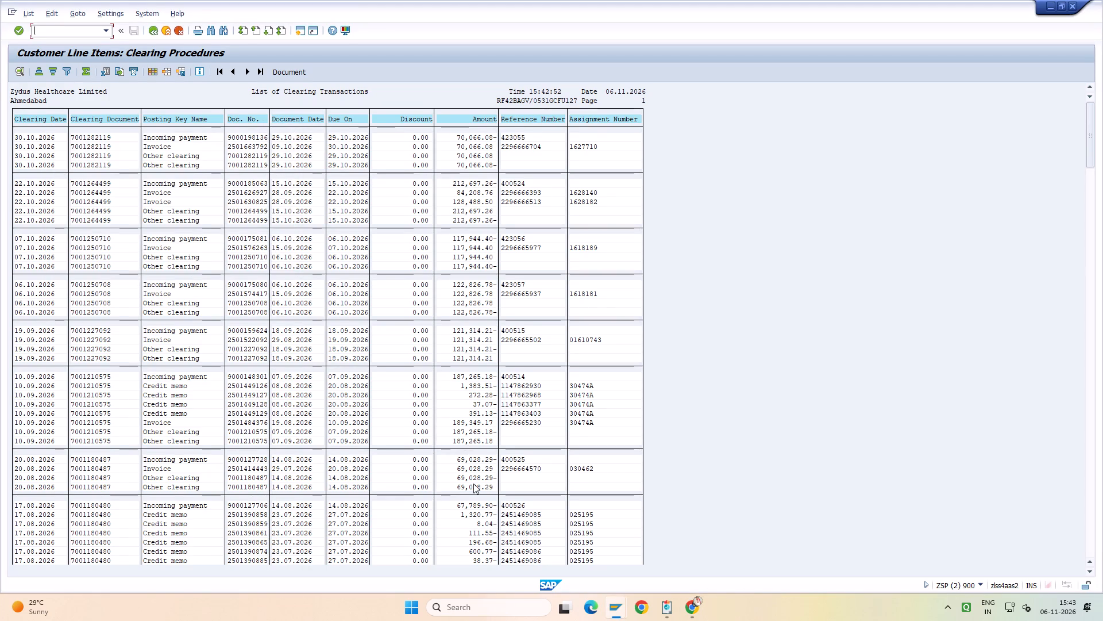
Examine the clearing documents, posting types and amounts in the customer's List of Clearing Transactions, from the October 2026 entries back to June 2026.
scroll(473, 484, down, 16)
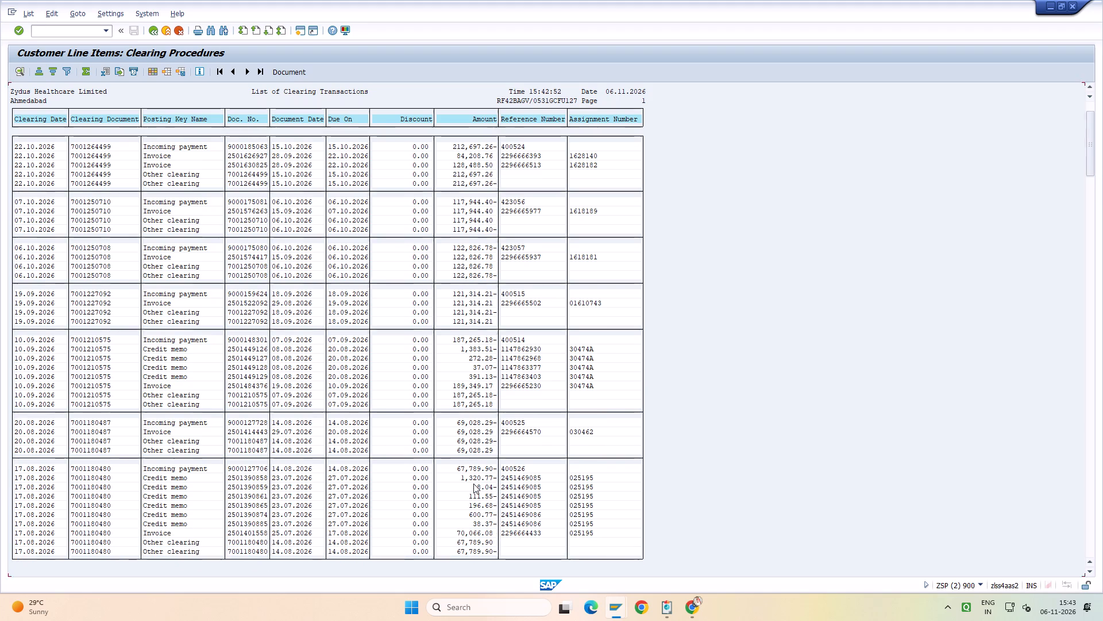
scroll(473, 484, down, 20)
scroll(473, 484, down, 3)
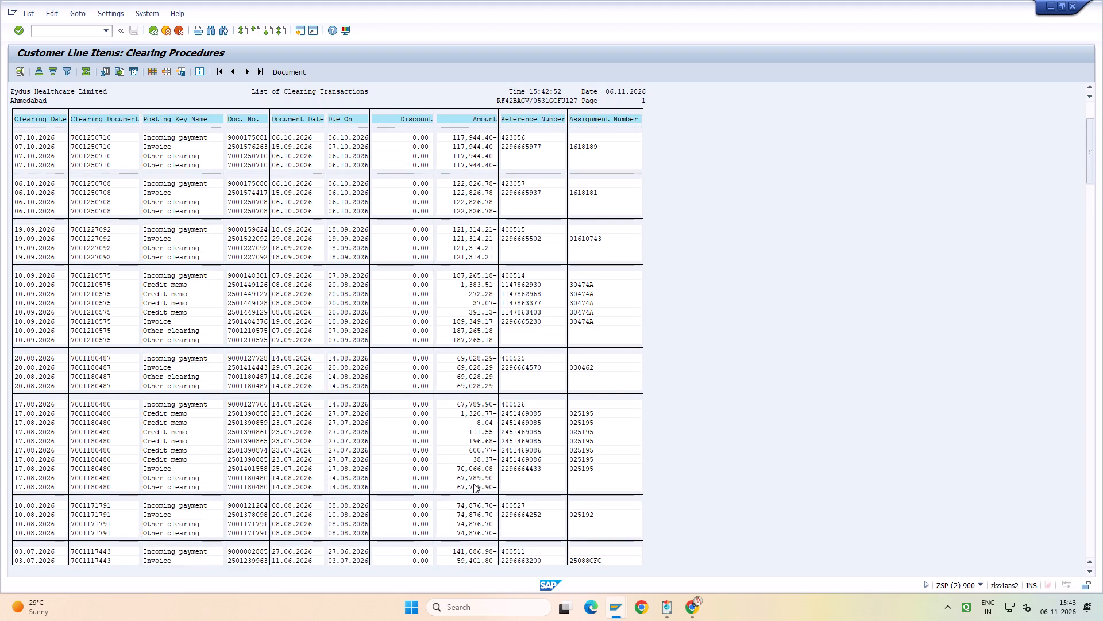
scroll(473, 484, down, 8)
scroll(473, 484, down, 16)
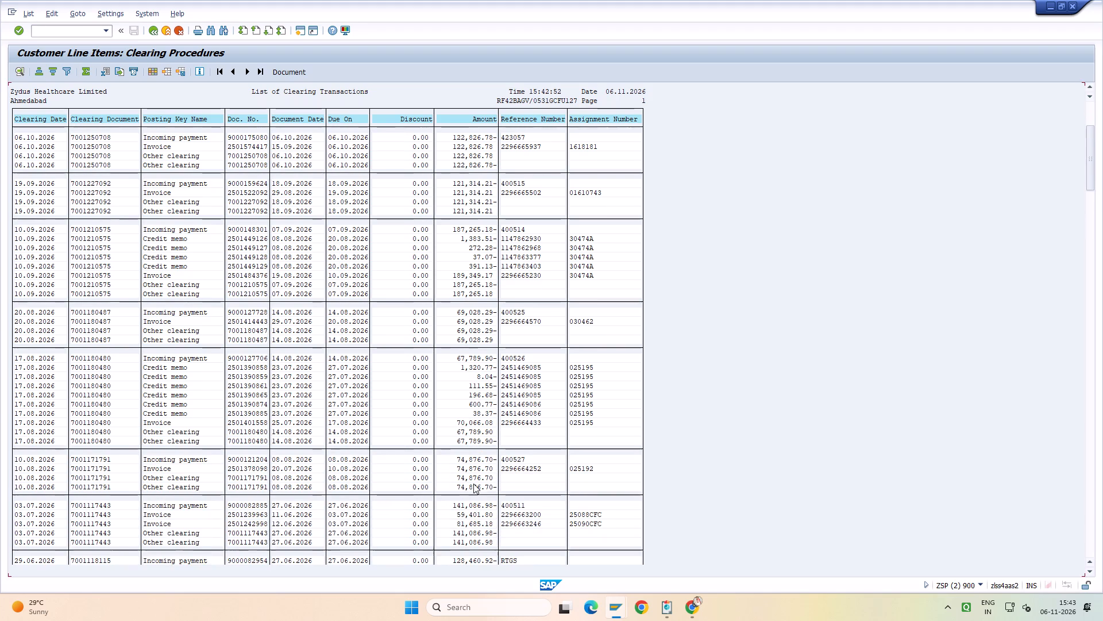
scroll(473, 484, down, 7)
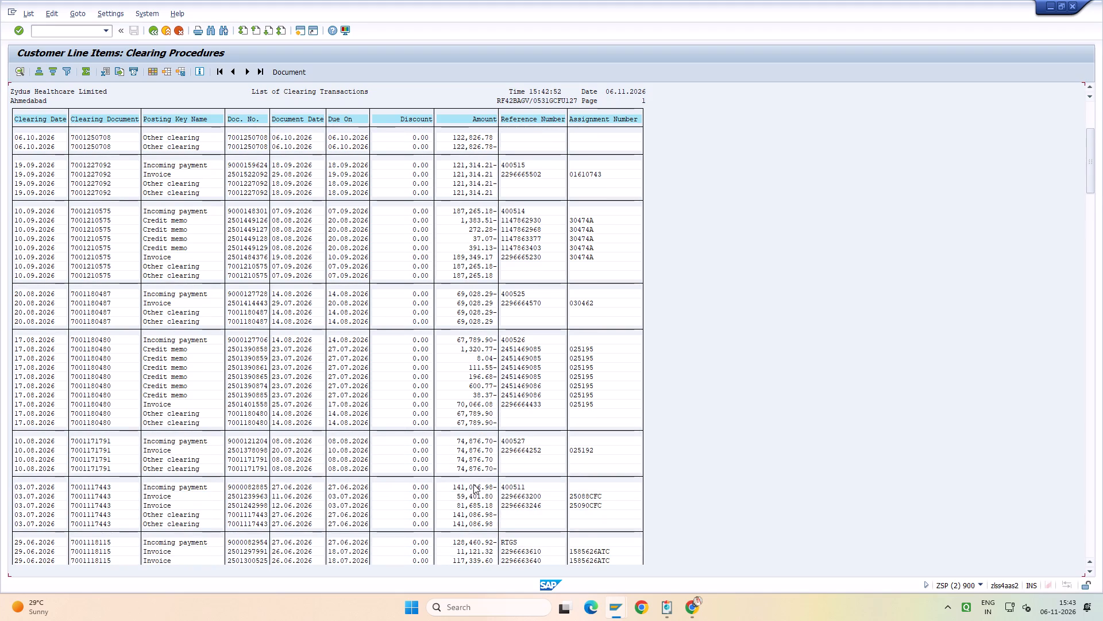
scroll(333, 233, up, 8)
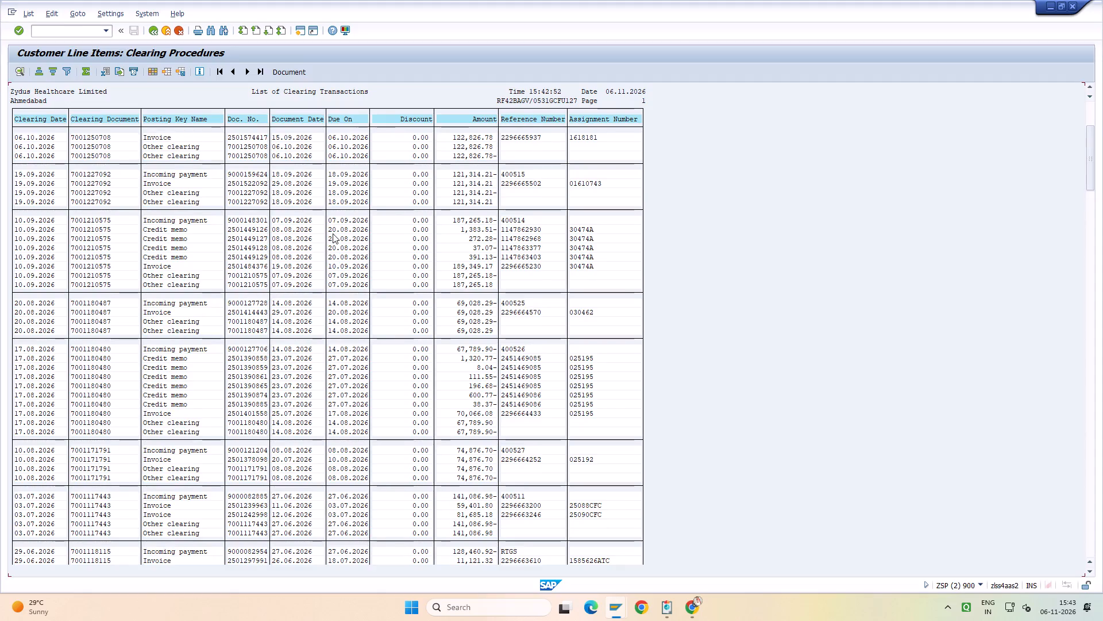
scroll(333, 233, up, 17)
scroll(333, 233, up, 5)
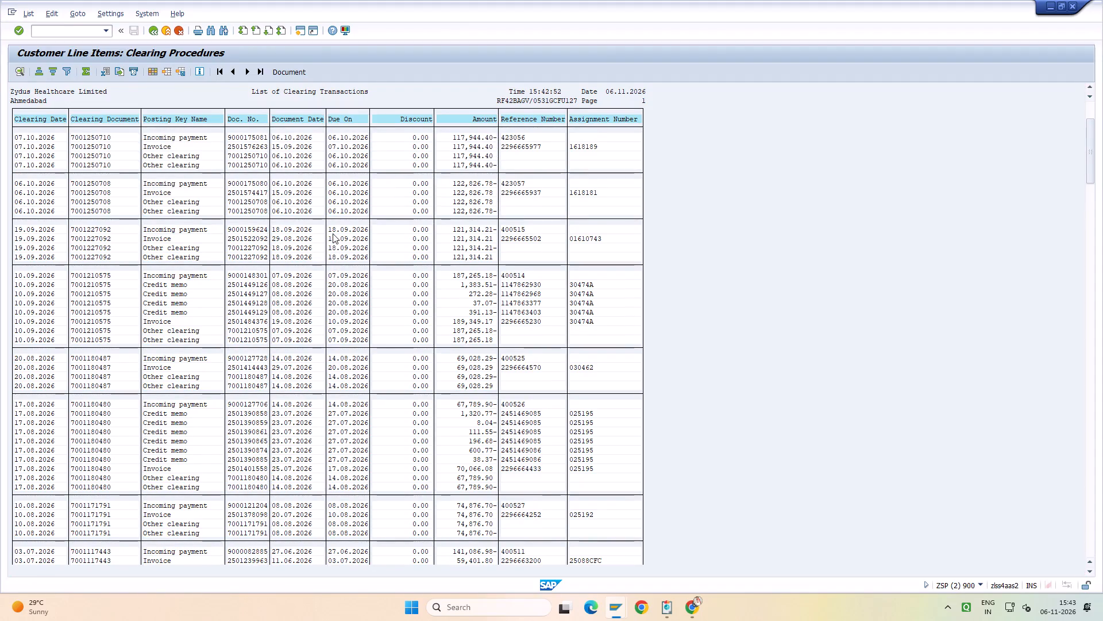
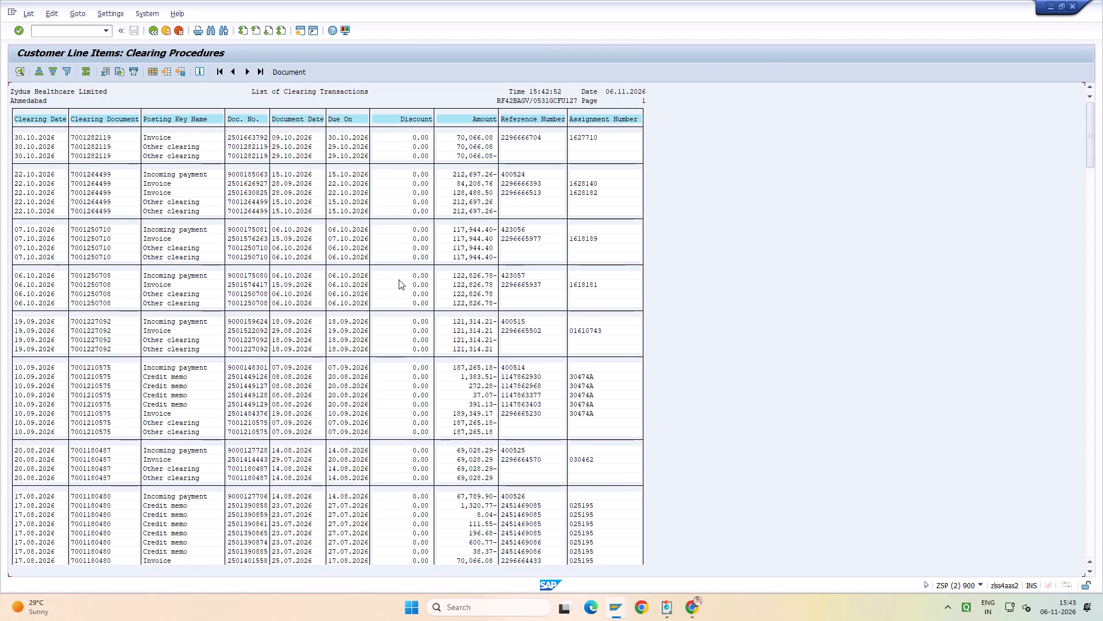
Look through the list of clearing transactions, examining the amounts from the latest clearing dates back to the 2025 entries.
scroll(399, 279, up, 4)
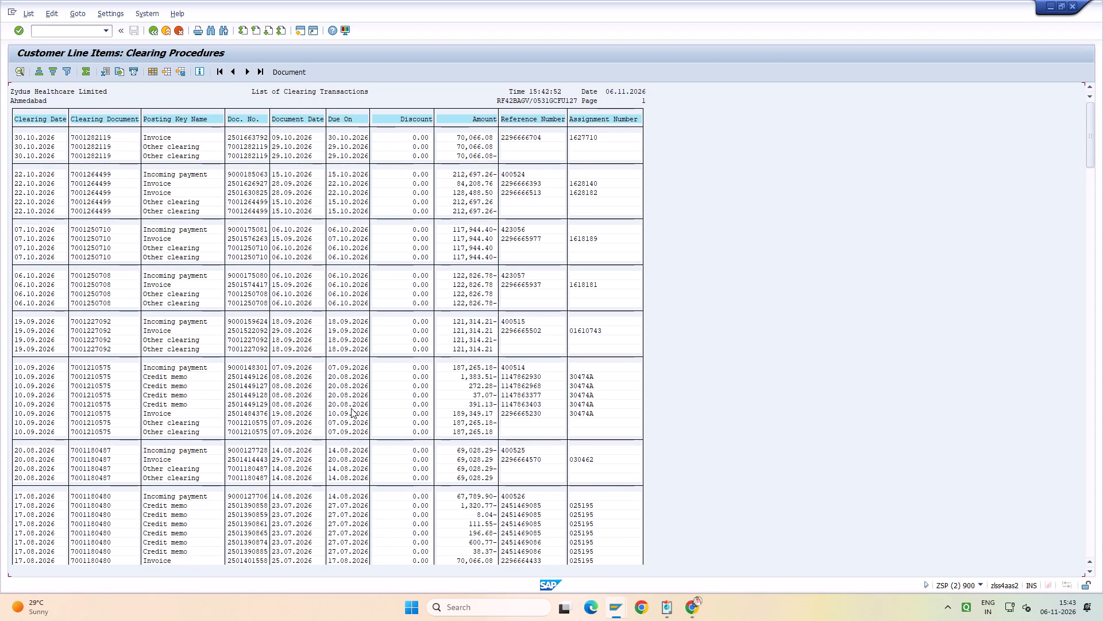
scroll(351, 408, up, 13)
scroll(479, 544, down, 3)
key(Page_Down)
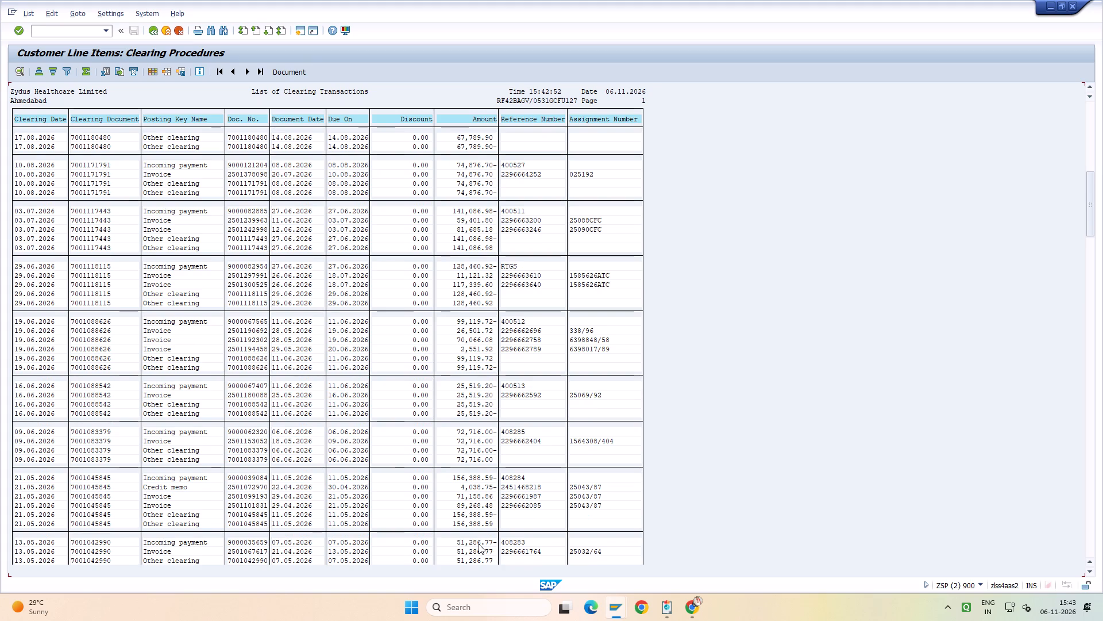
key(Page_Down)
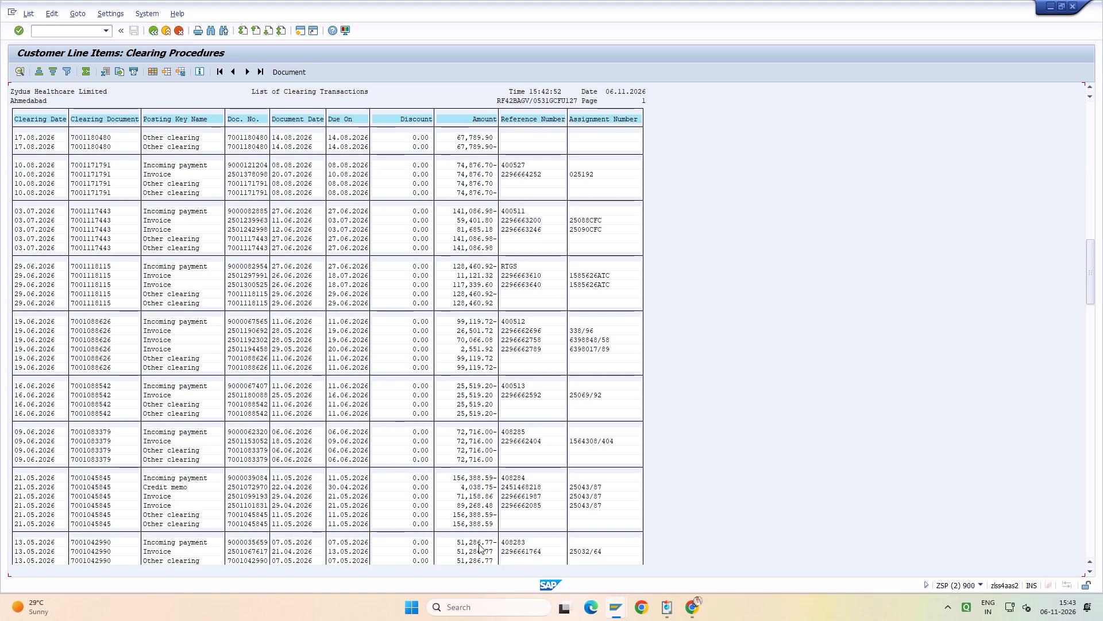
key(Page_Down)
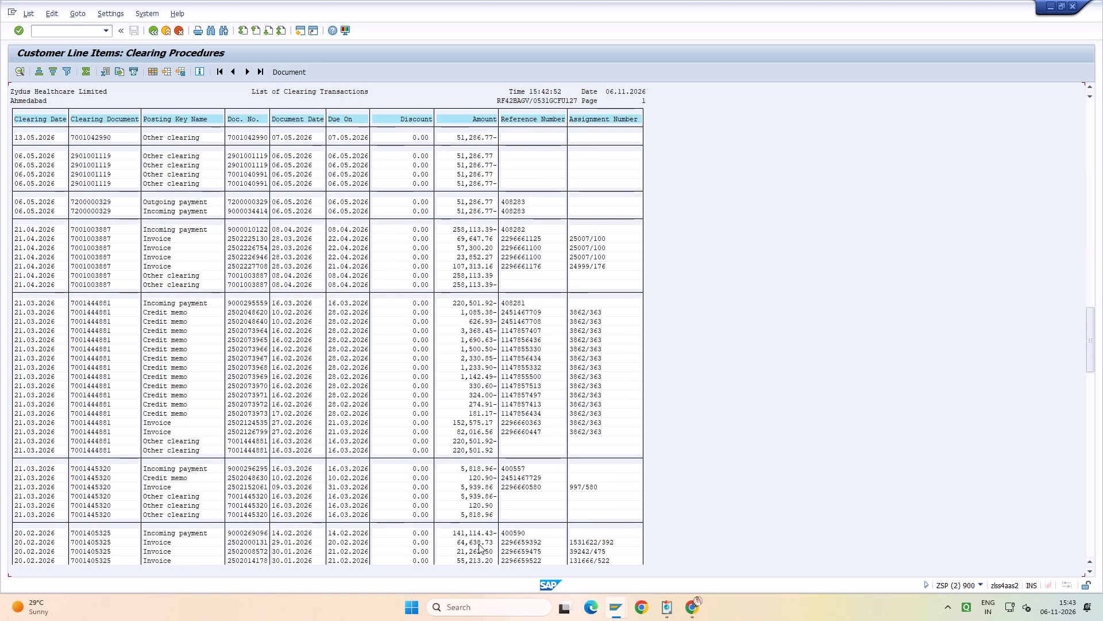
key(Page_Down)
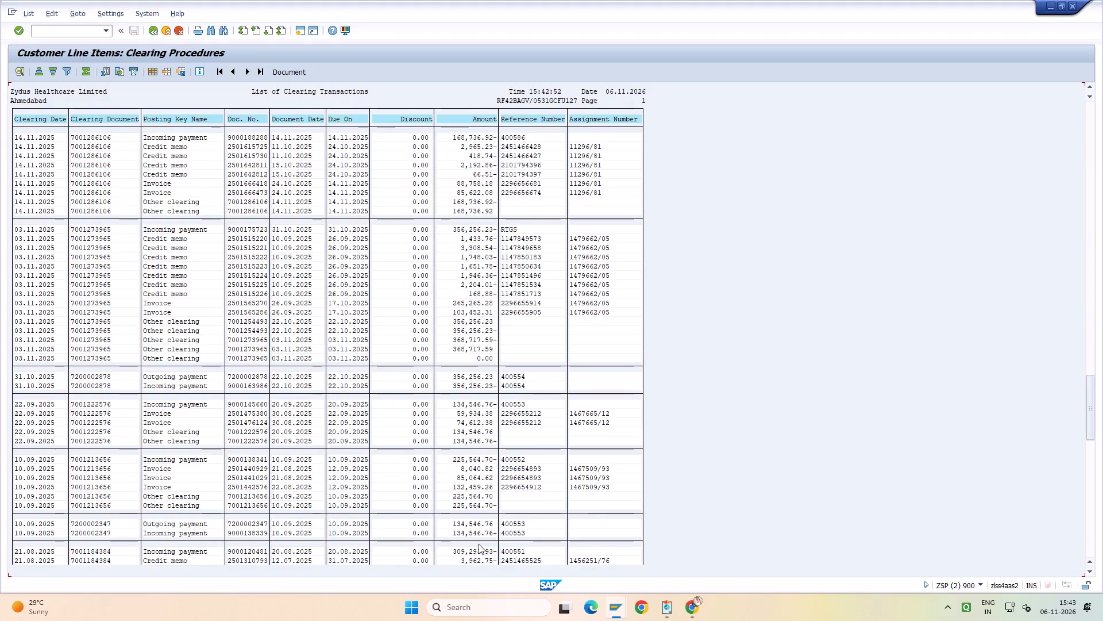
key(Page_Up)
key(Page_Up)
key(Page_Up)
key(Page_Up)
key(Page_Up)
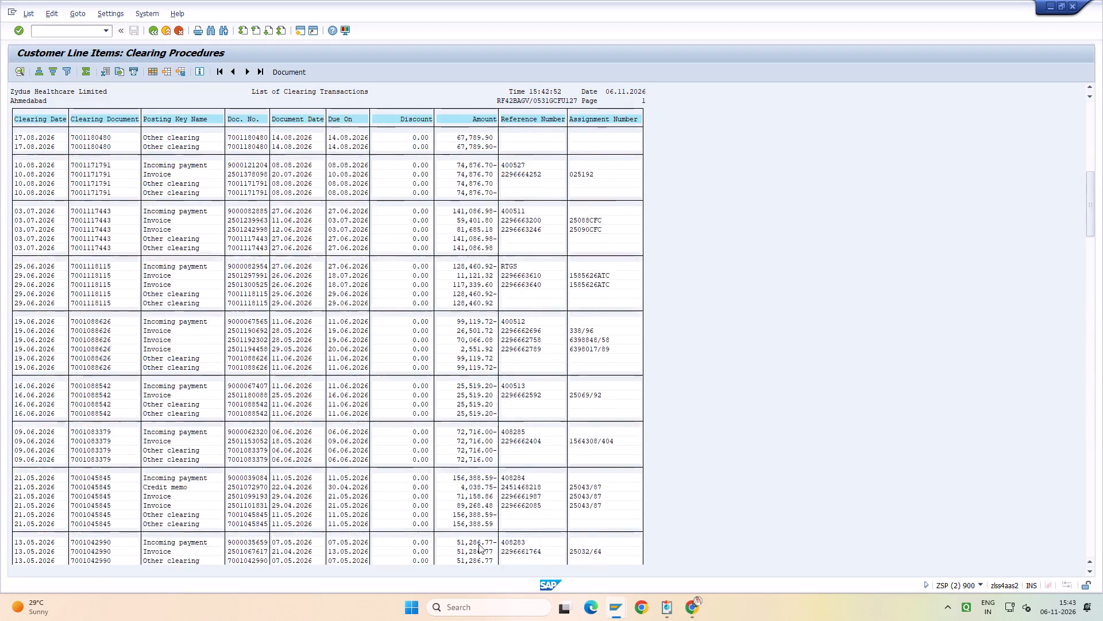
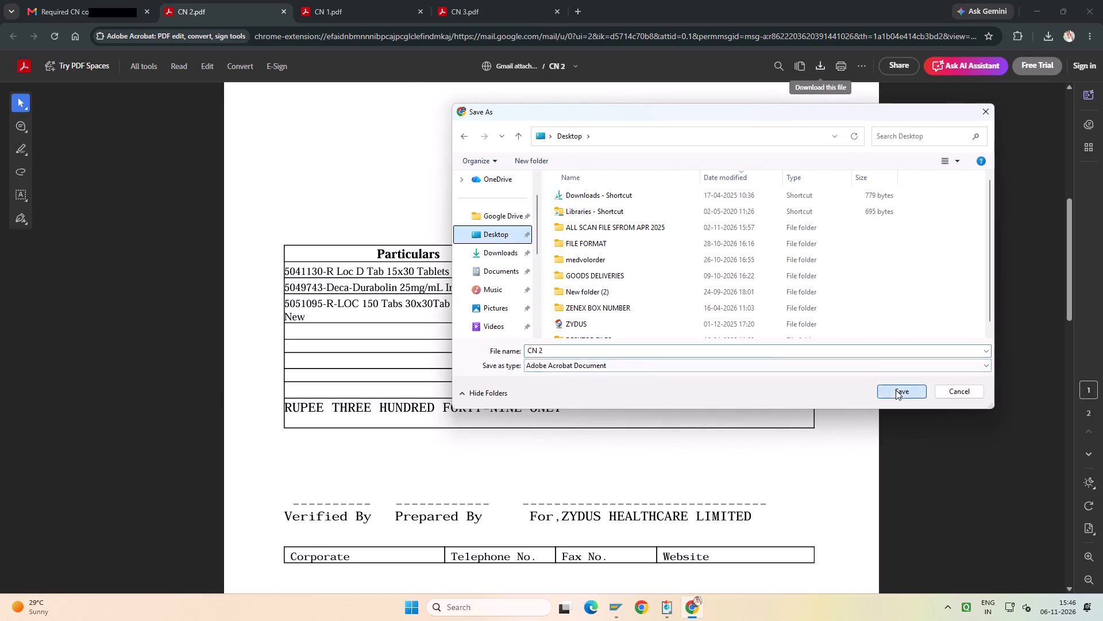
Switch to the CN 1.pdf credit note in Google Chrome.
click(370, 3)
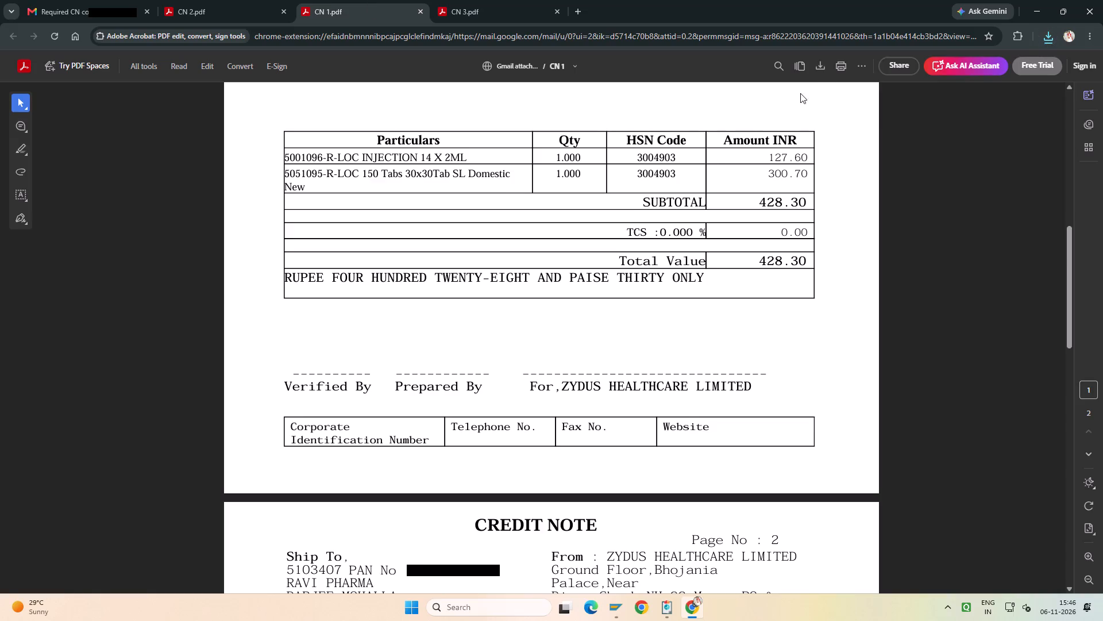
Download the CN 1 credit note and save it as CN 1 in the Desktop folder.
click(819, 67)
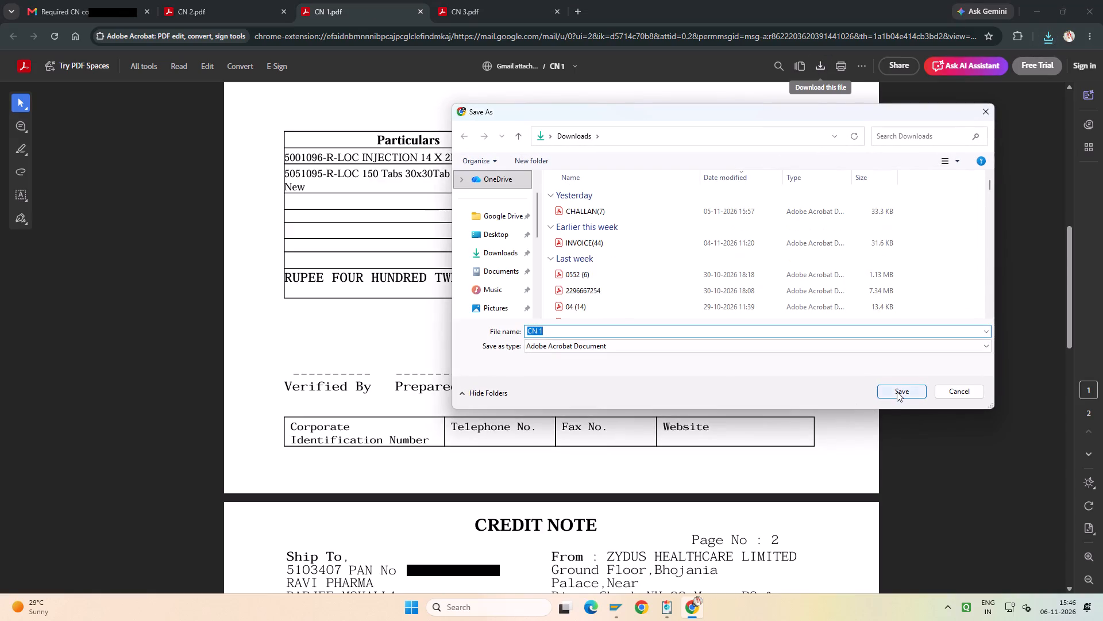
click(502, 233)
click(897, 391)
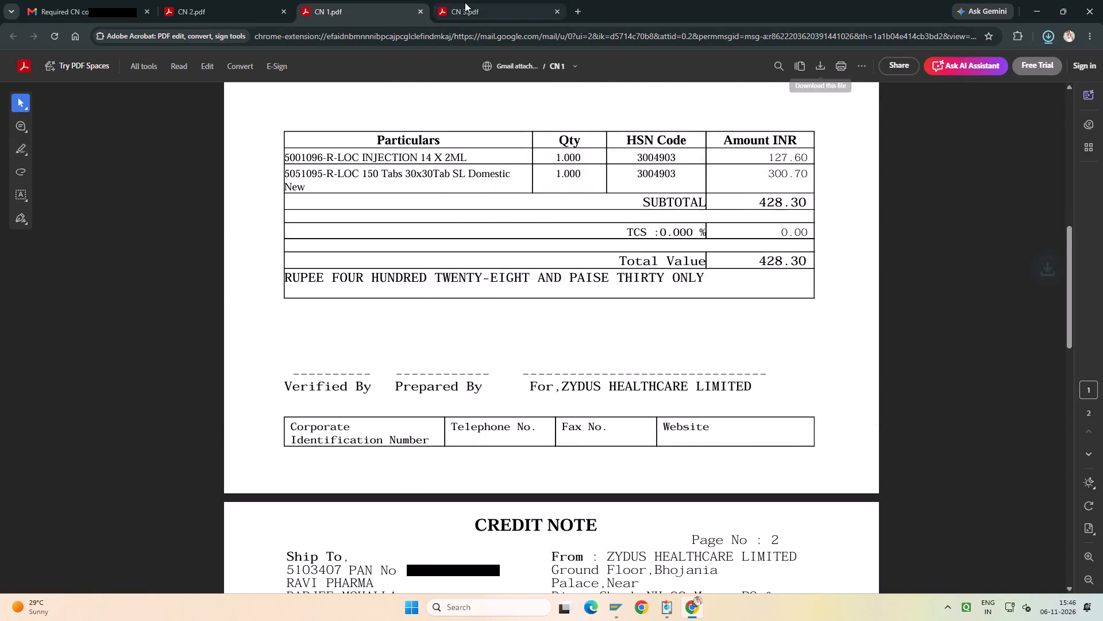
Switch to the CN 3.pdf credit note and download it, choosing the Desktop folder as its save location.
click(465, 2)
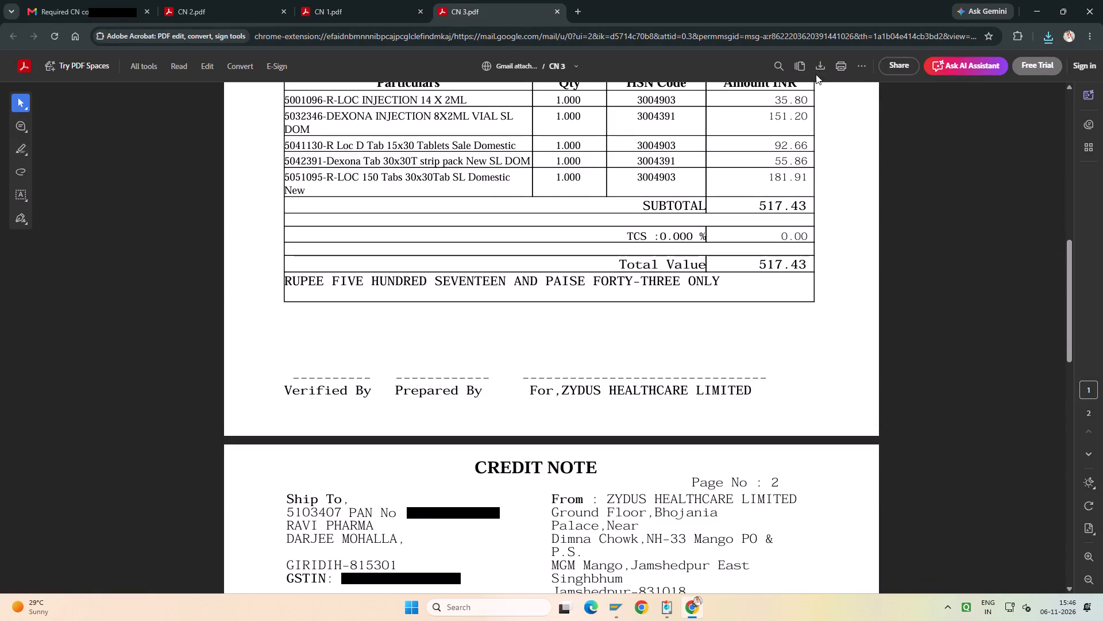
click(819, 68)
click(499, 237)
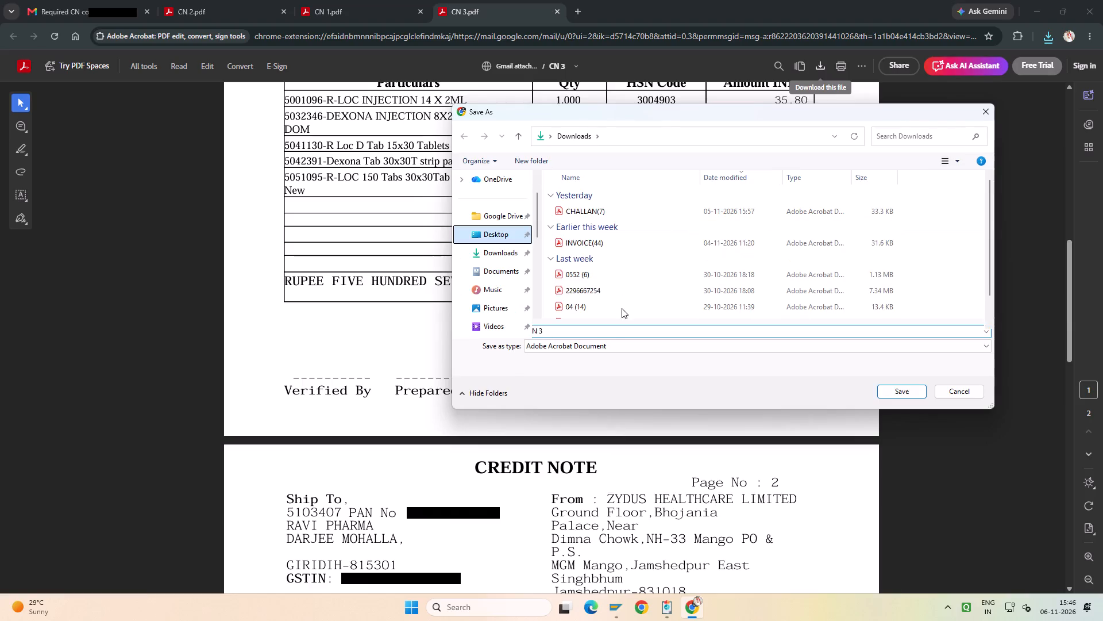
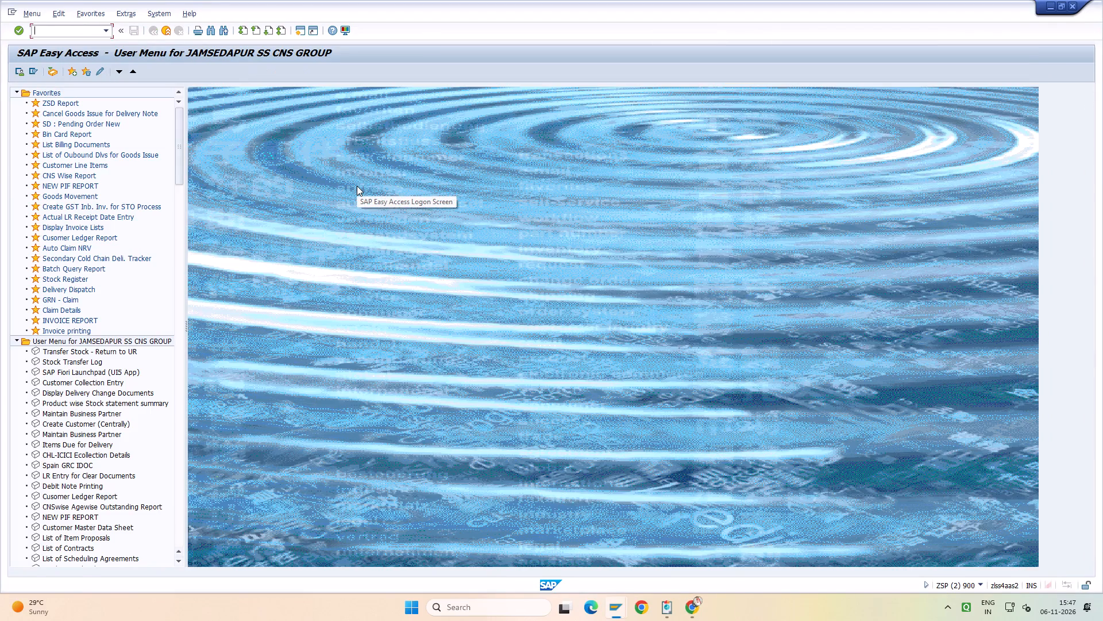
key(alt+Tab)
key(alt+Tab)
key(alt+Tab)
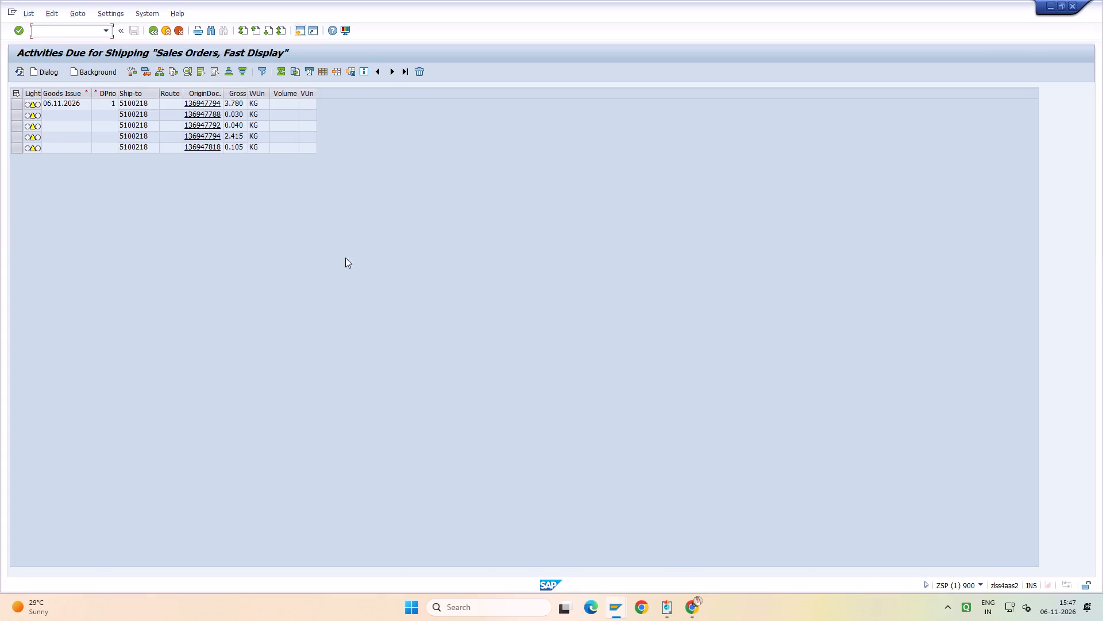
click(207, 139)
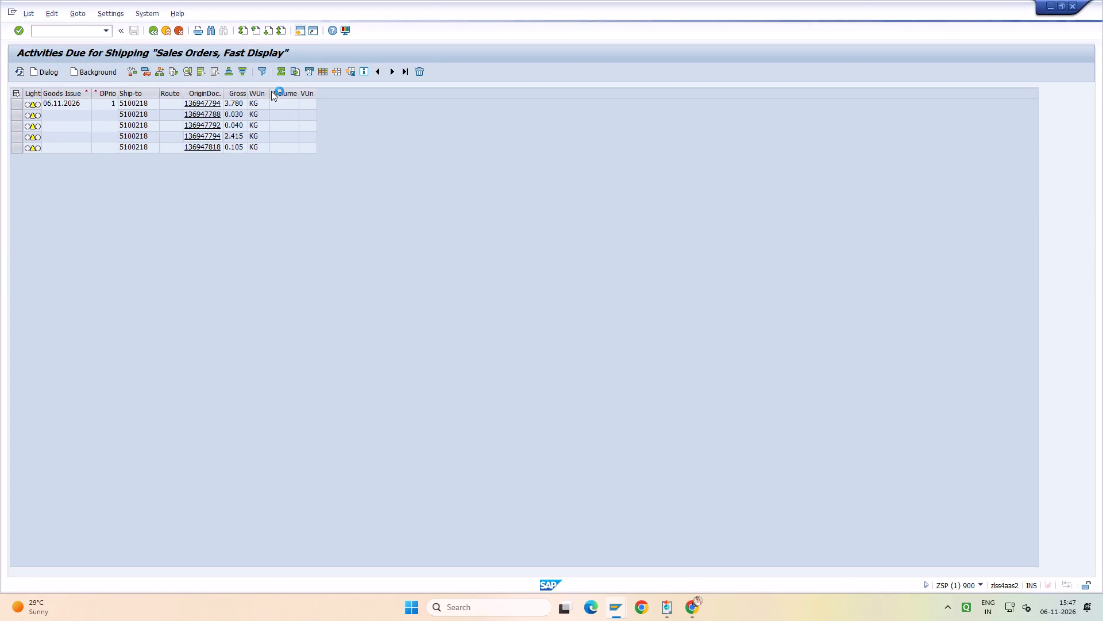
Open the Auto Claim NRV transaction in a new SAP session.
click(298, 34)
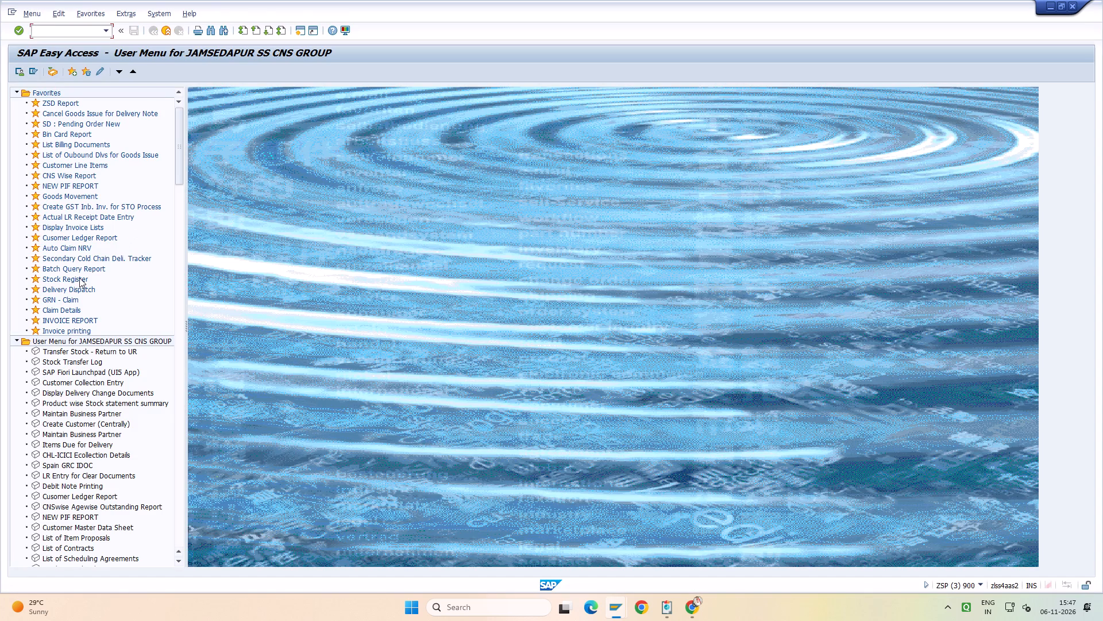
double_click(76, 250)
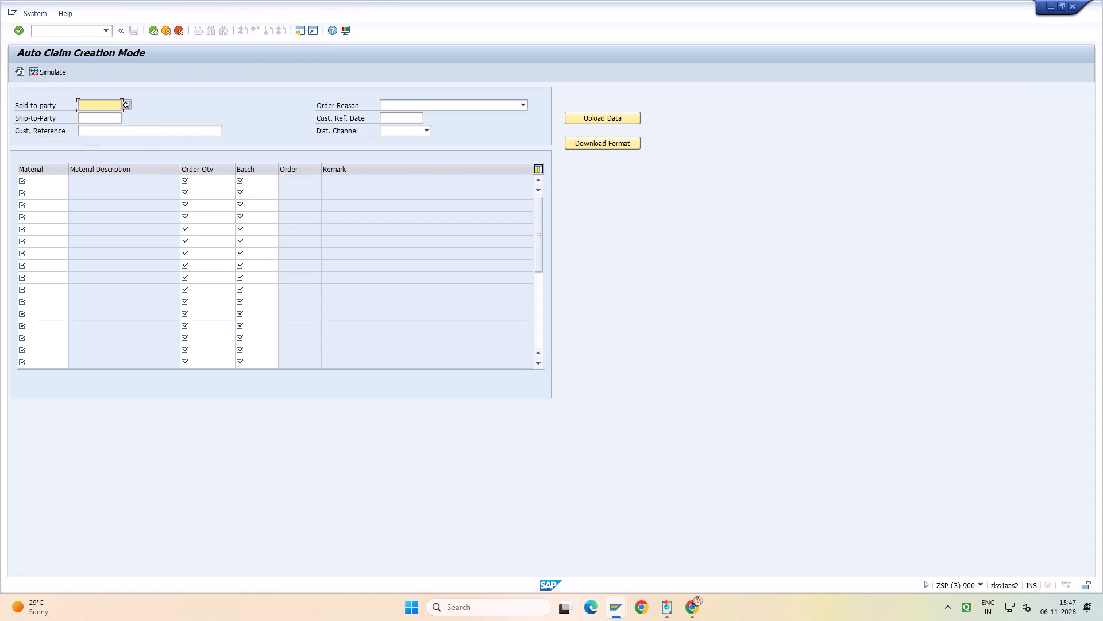
key(space)
key(Down)
key(Return)
key(Tab)
text(Z03)
key(Tab)
key(space)
key(Down)
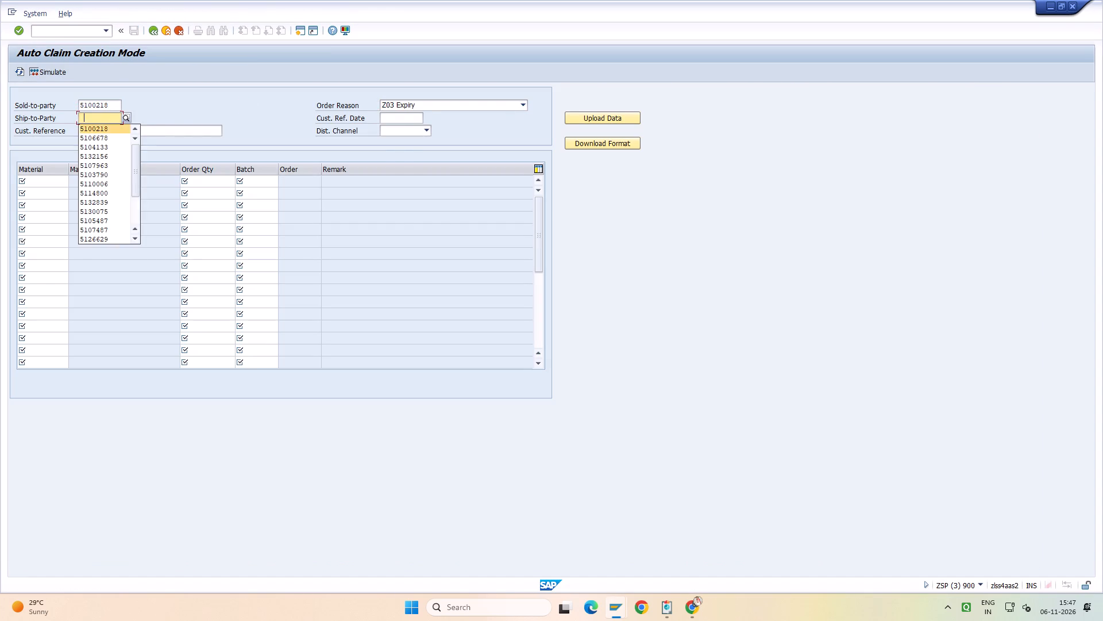
key(Return)
key(Tab)
key(space)
key(Down)
key(Return)
key(space)
key(Down)
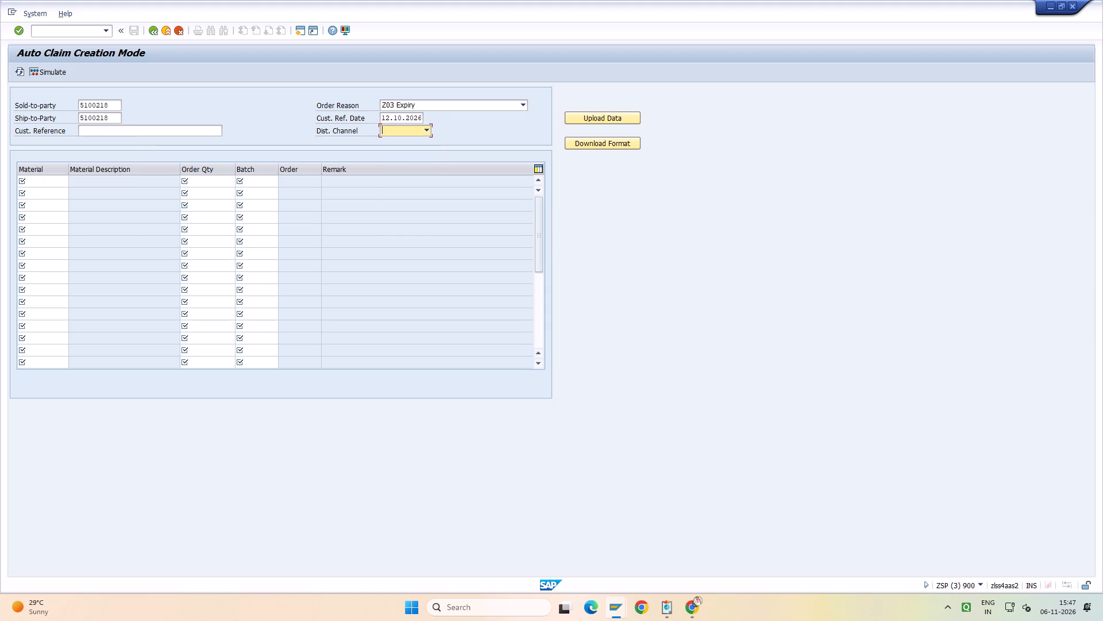
key(Tab)
click(148, 130)
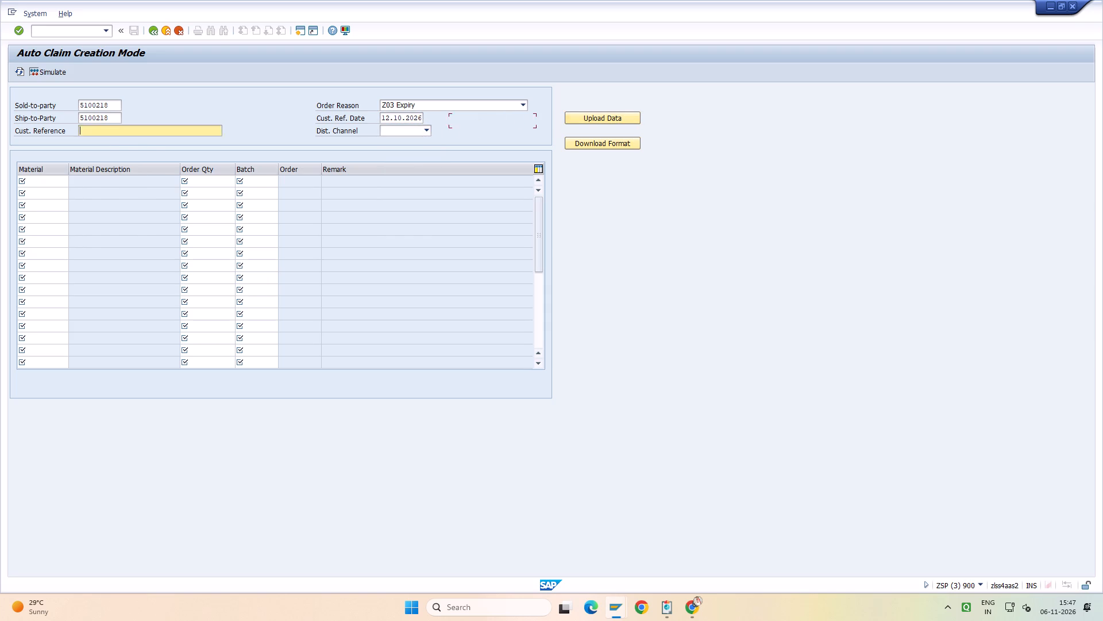
key(space)
key(Down)
key(Return)
key(Tab)
text(02)
key(Return)
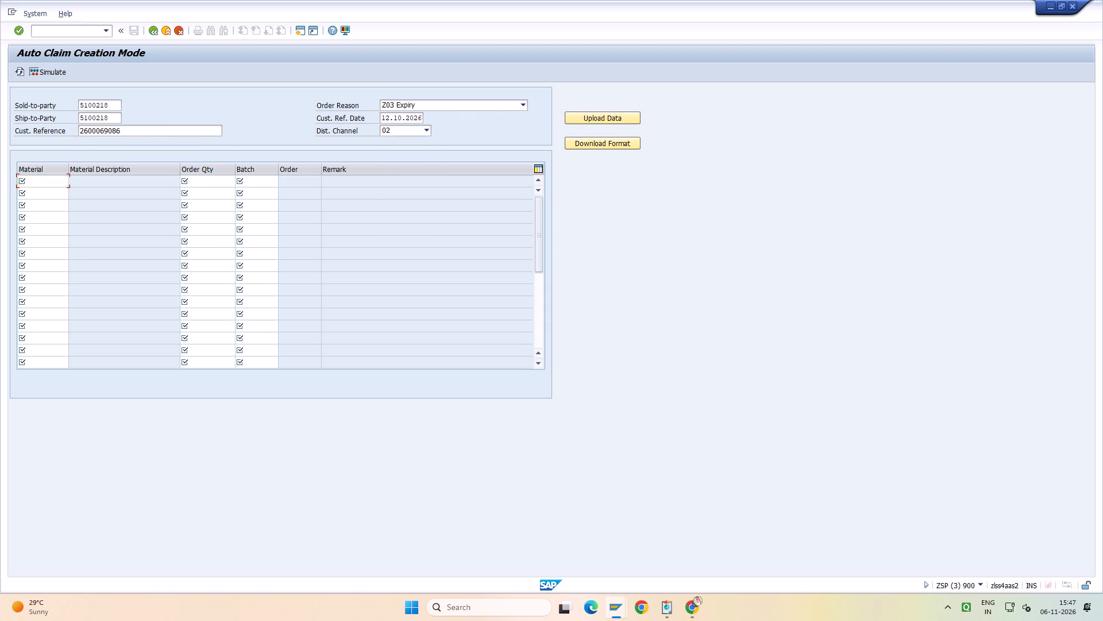
key(alt+Tab)
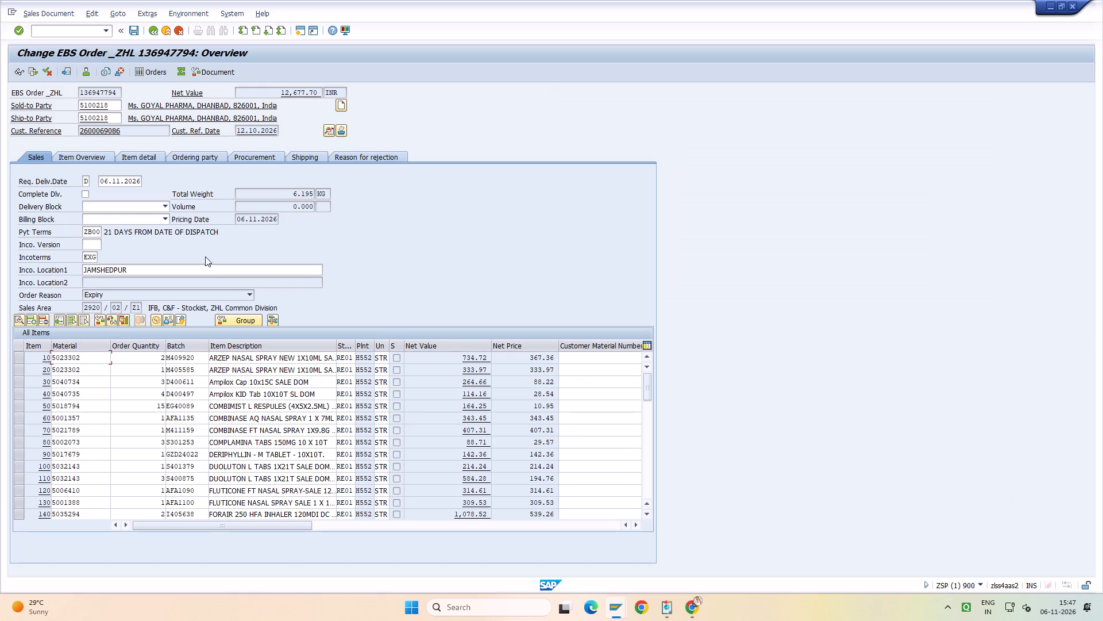
key(ctrl+y)
drag(86, 356, 93, 391)
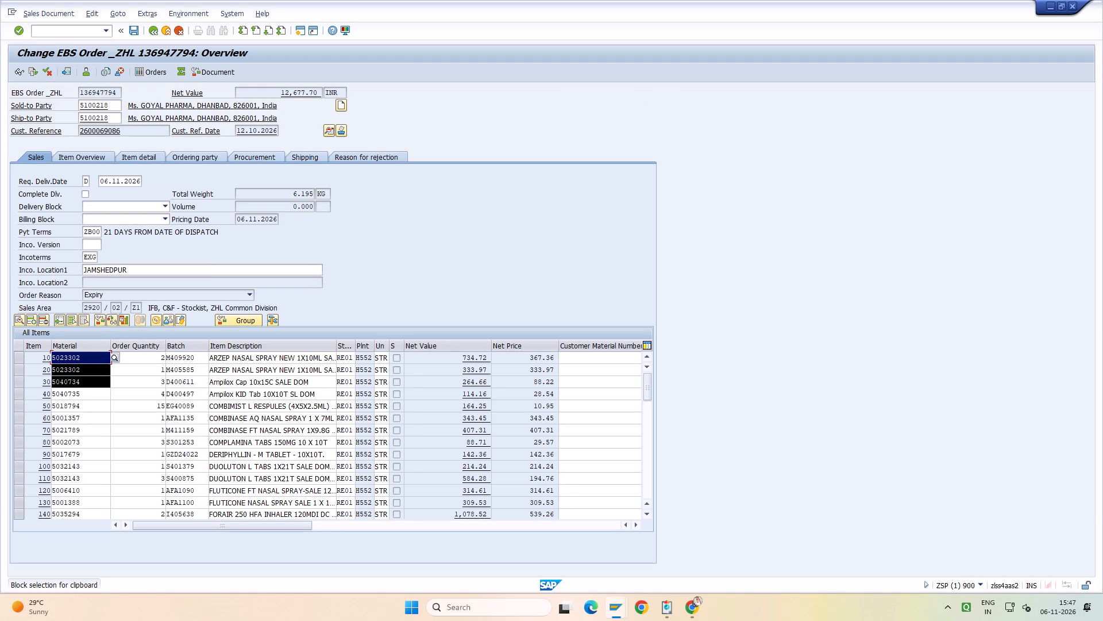
drag(93, 391, 103, 511)
key(ctrl+c)
key(alt+Tab)
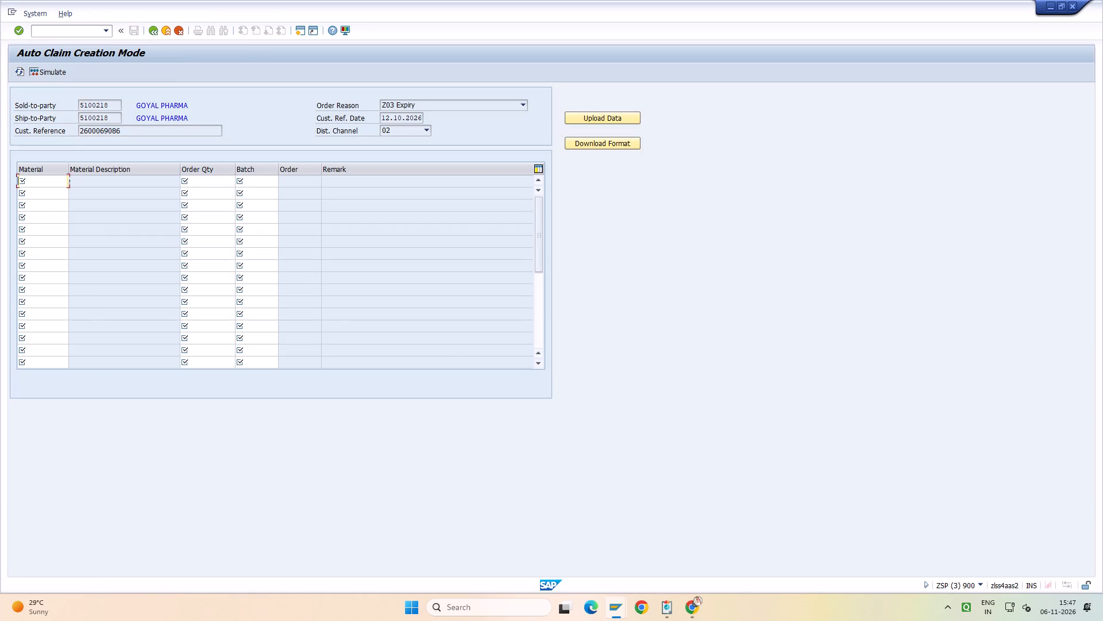
key(ctrl+v)
Copy the order quantities and batches of items 10 to 140 from the order into the matching claim rows.
key(alt+Tab)
key(ctrl+y)
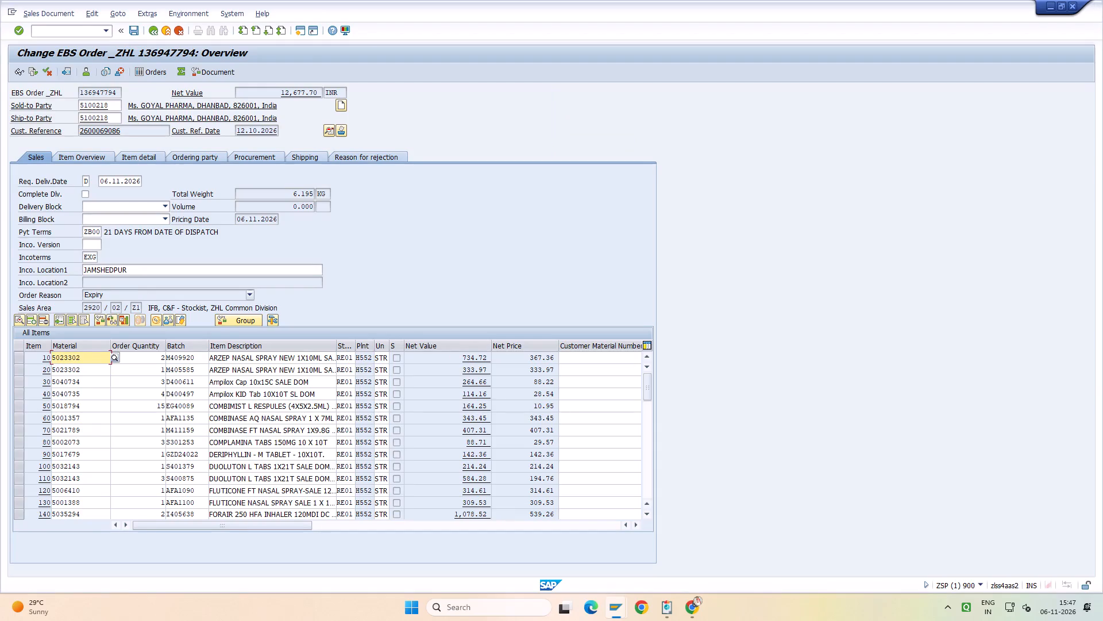
drag(153, 355, 182, 513)
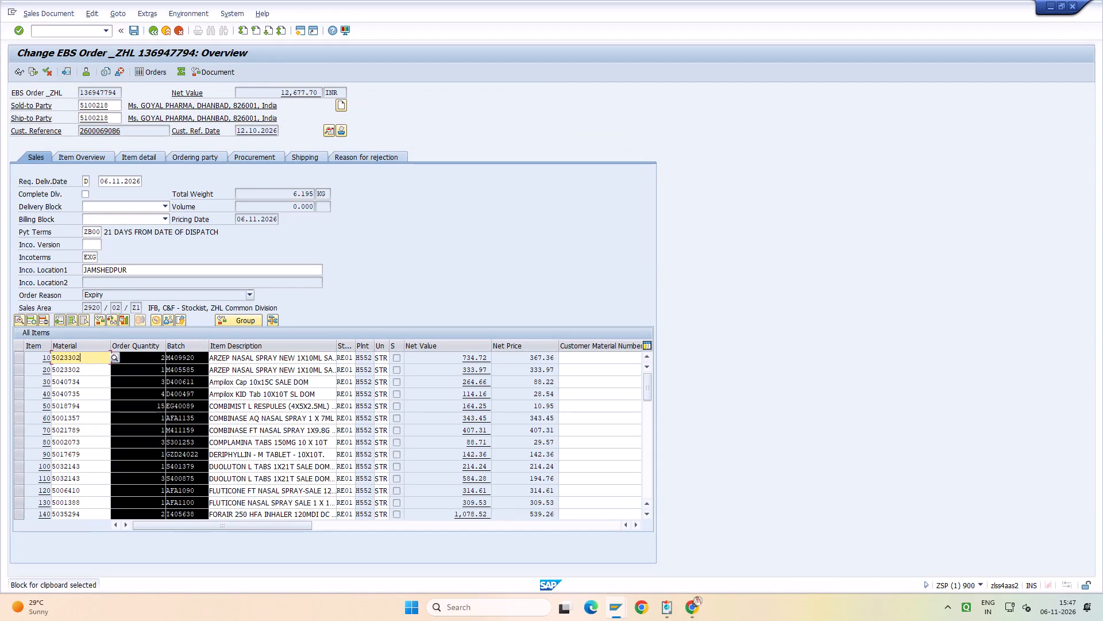
key(ctrl+c)
key(alt+Tab)
click(214, 182)
key(ctrl+v)
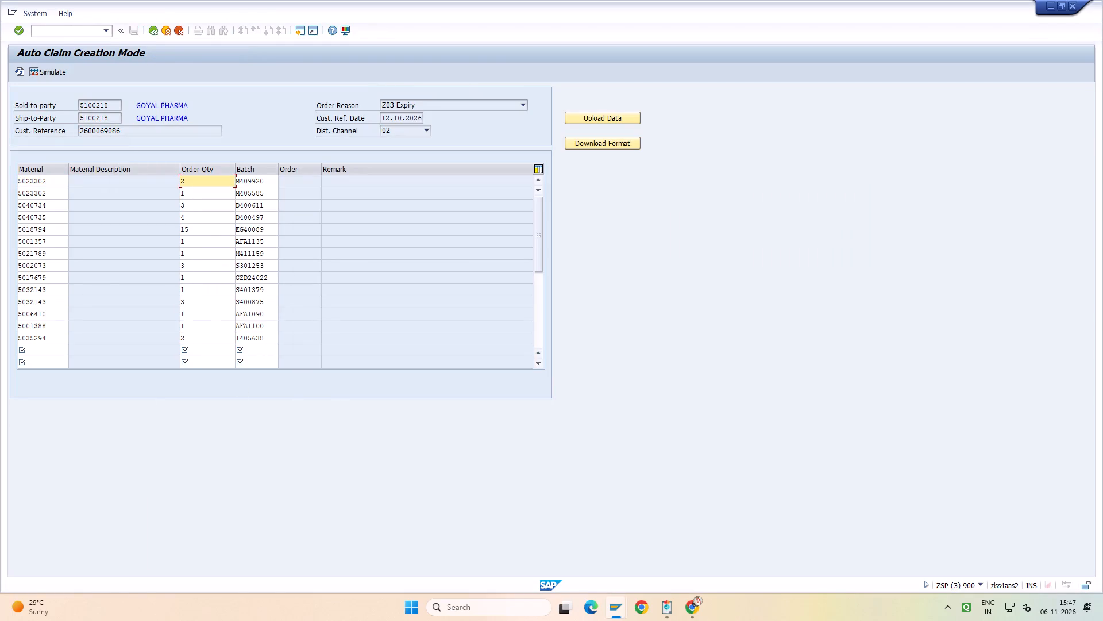
Copy the material numbers of order items 150 to 280 into the next empty rows of the claim.
key(Page_Down)
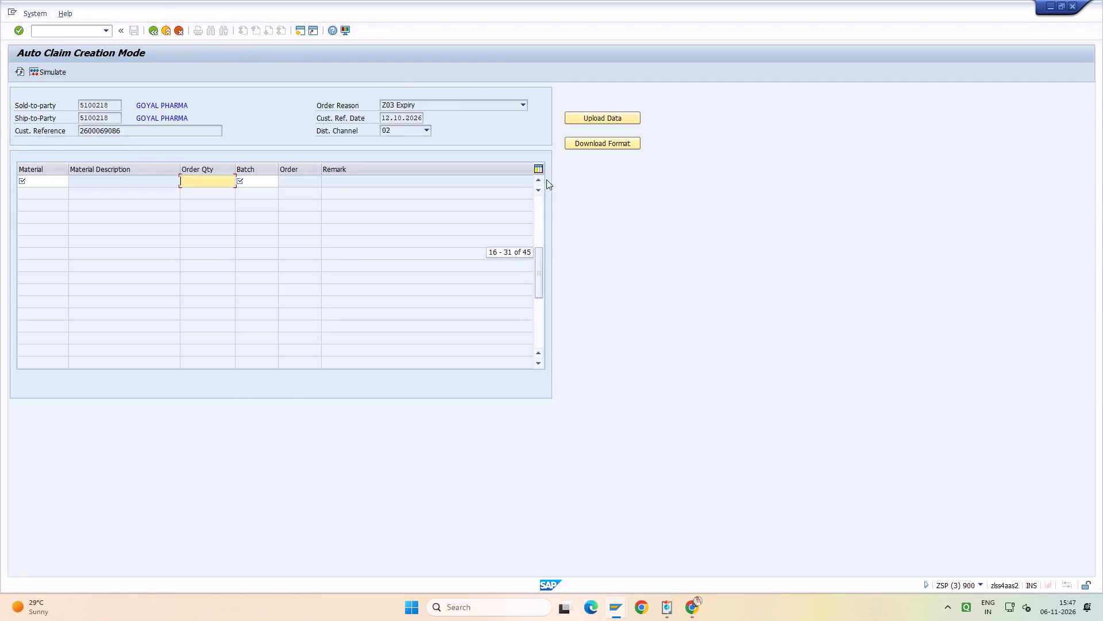
click(538, 179)
key(alt+Tab)
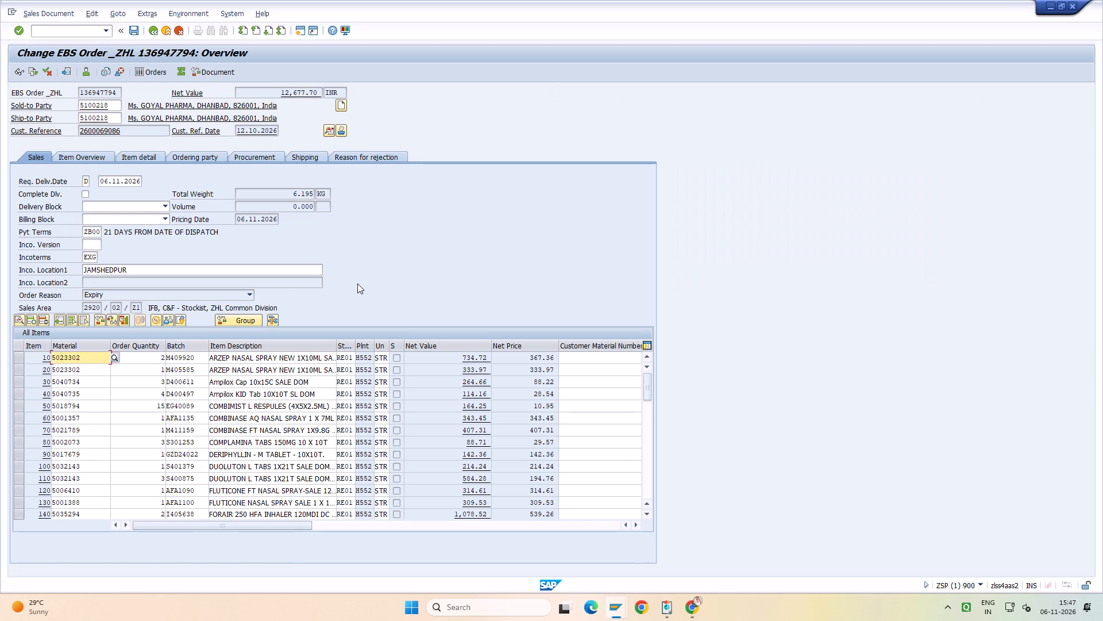
key(Page_Down)
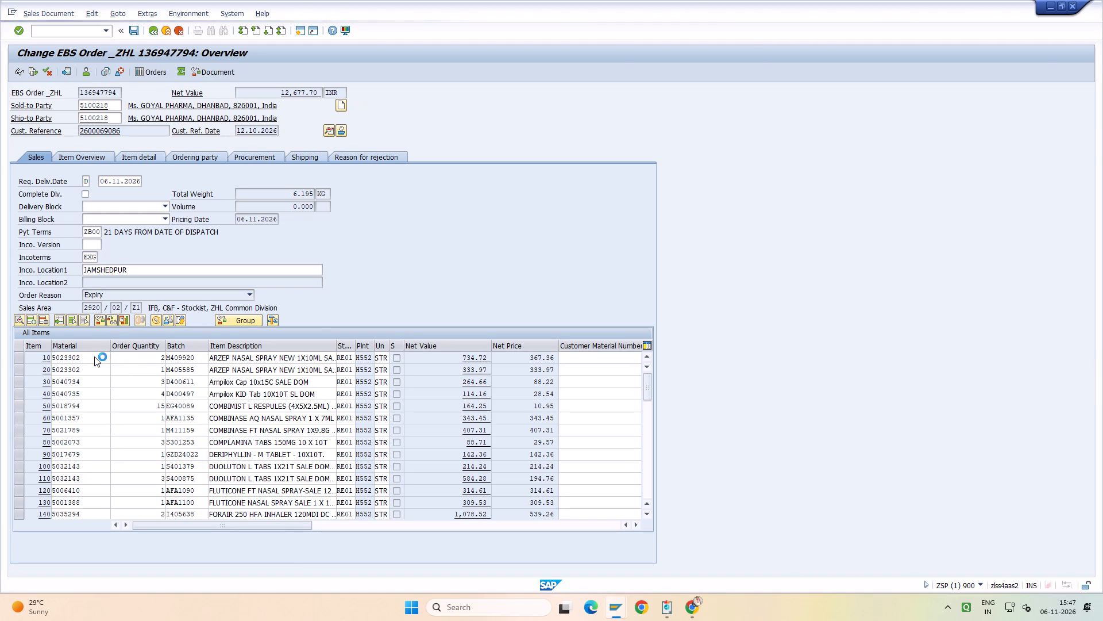
key(ctrl+y)
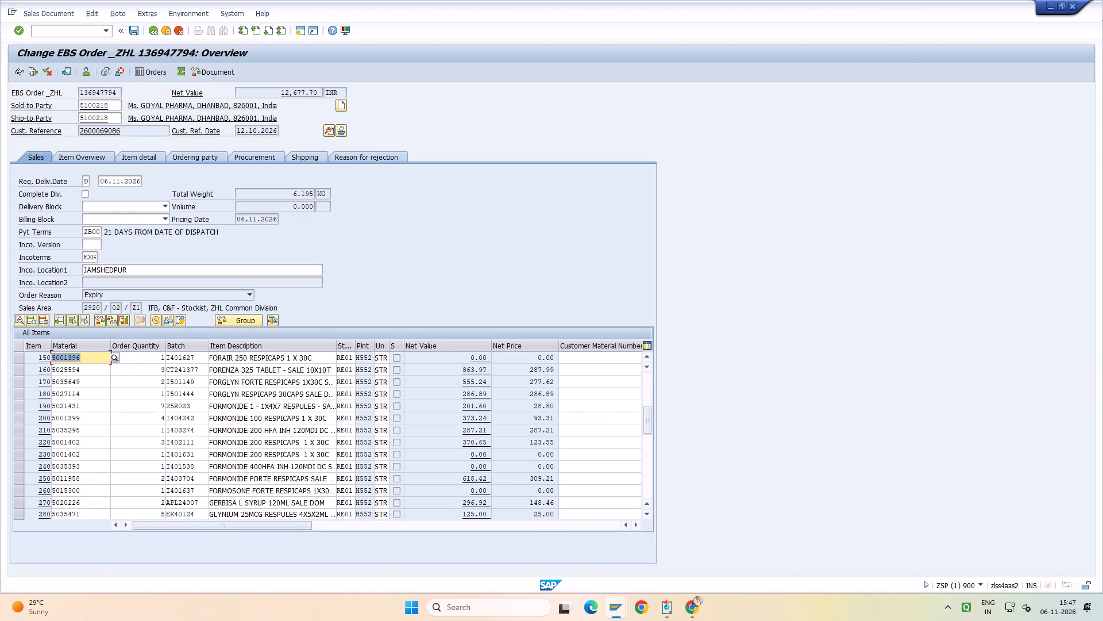
drag(88, 357, 99, 513)
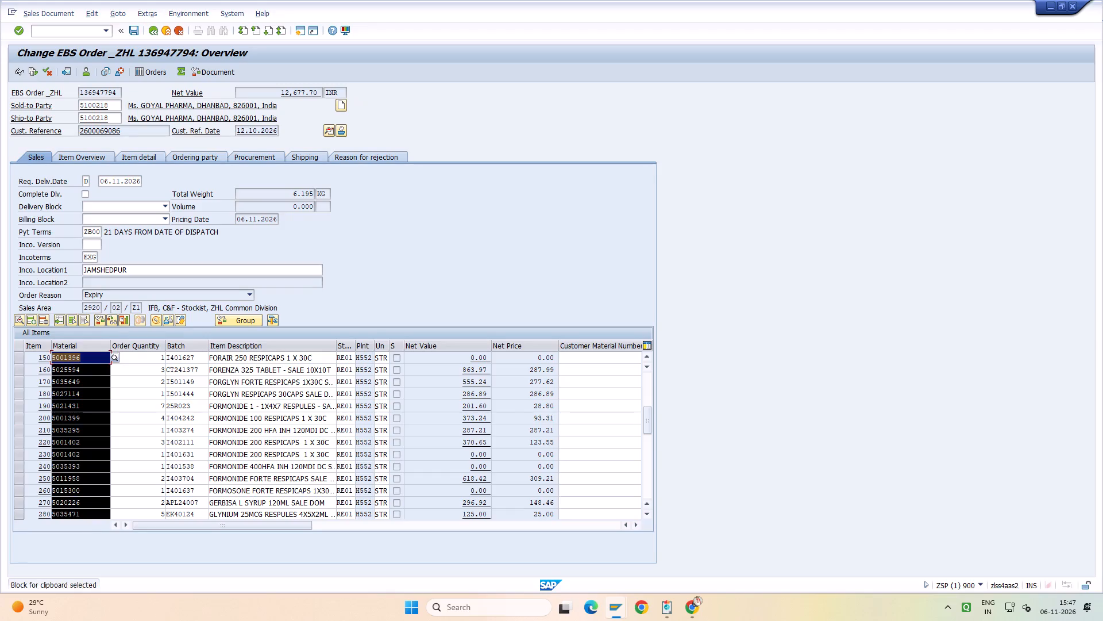
key(ctrl+c)
key(alt+Tab)
click(51, 182)
key(ctrl+v)
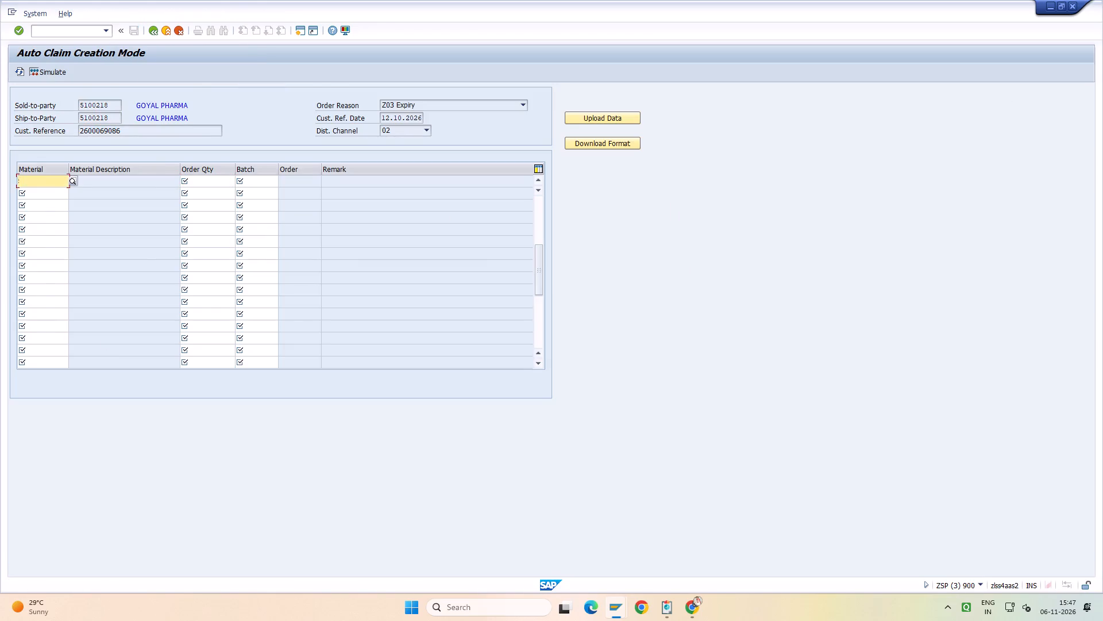
Copy the order quantities and batches of items 150 to 280 into the matching claim rows.
key(alt+Tab)
key(ctrl+y)
drag(159, 355, 160, 366)
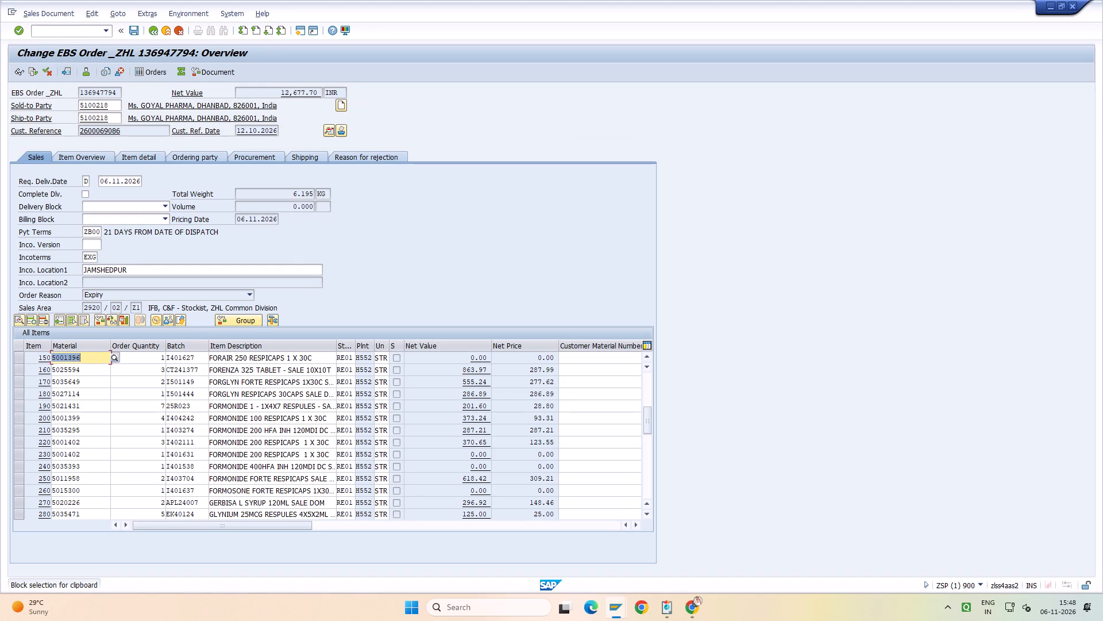
drag(160, 366, 177, 515)
key(ctrl+c)
key(alt+Tab)
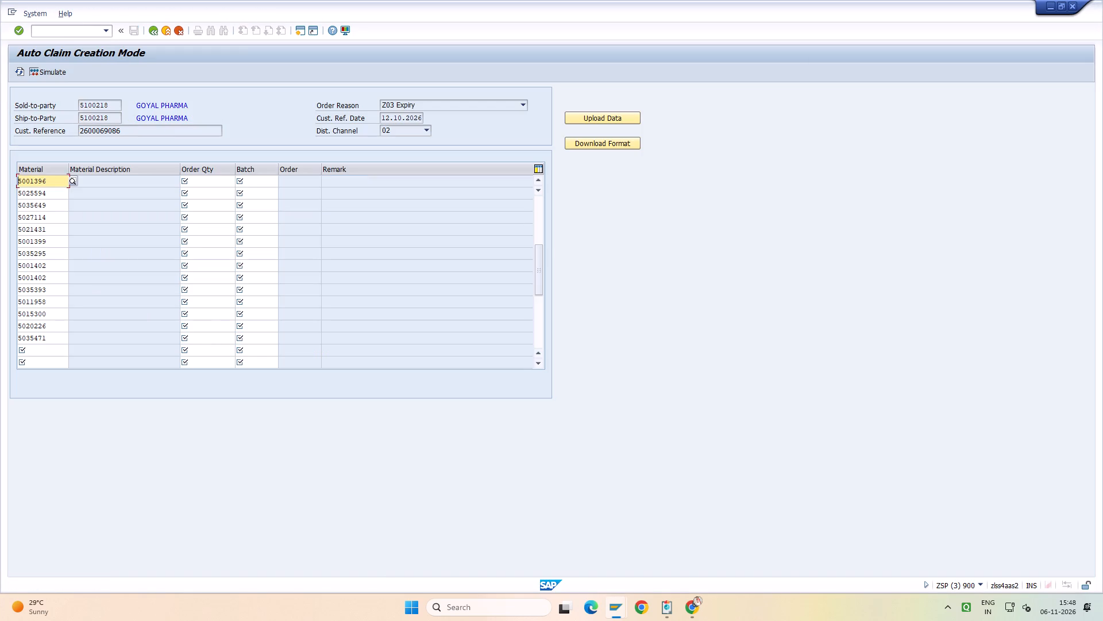
double_click(209, 181)
key(ctrl+v)
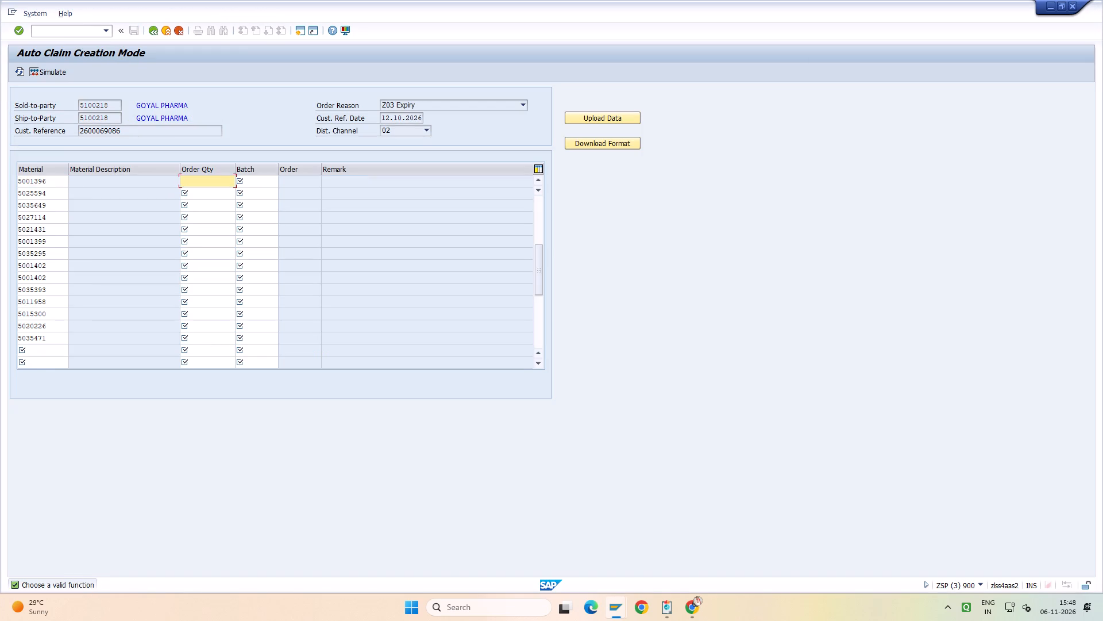
key(ctrl+v)
Copy the material numbers of order items 290 to 400 into the next empty rows of the claim.
key(Page_Down)
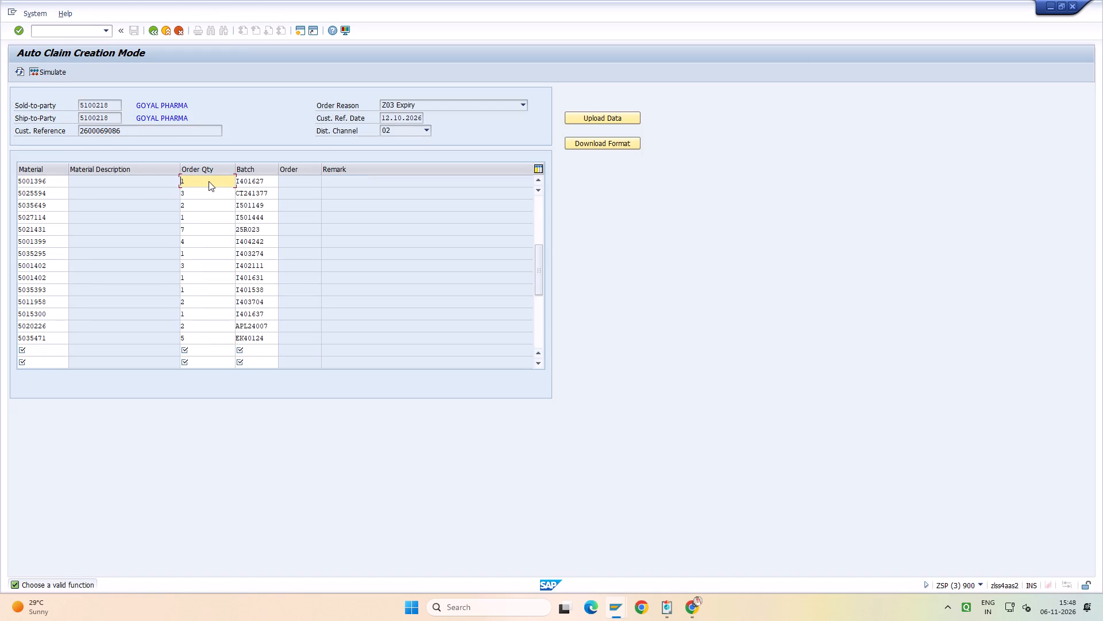
click(539, 182)
key(alt+Tab)
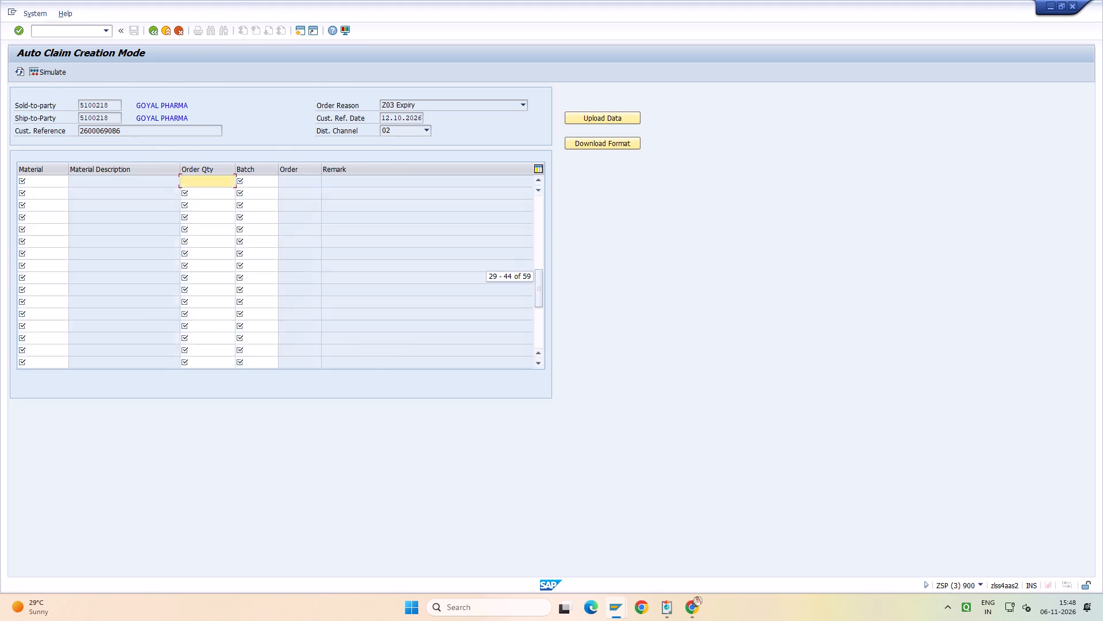
key(Page_Down)
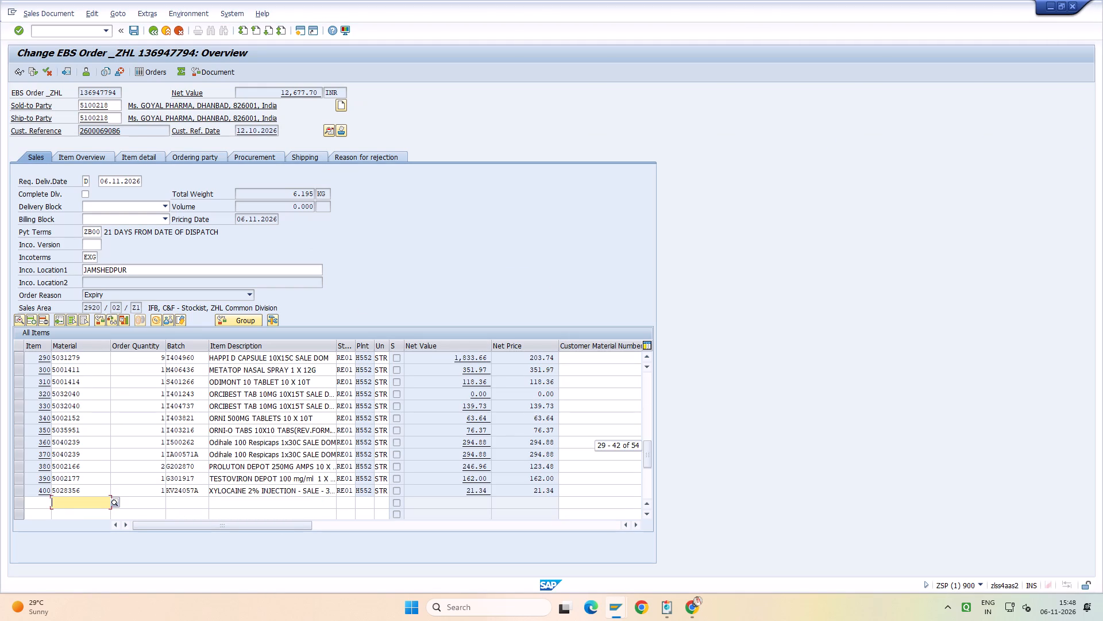
key(ctrl+y)
drag(80, 356, 95, 492)
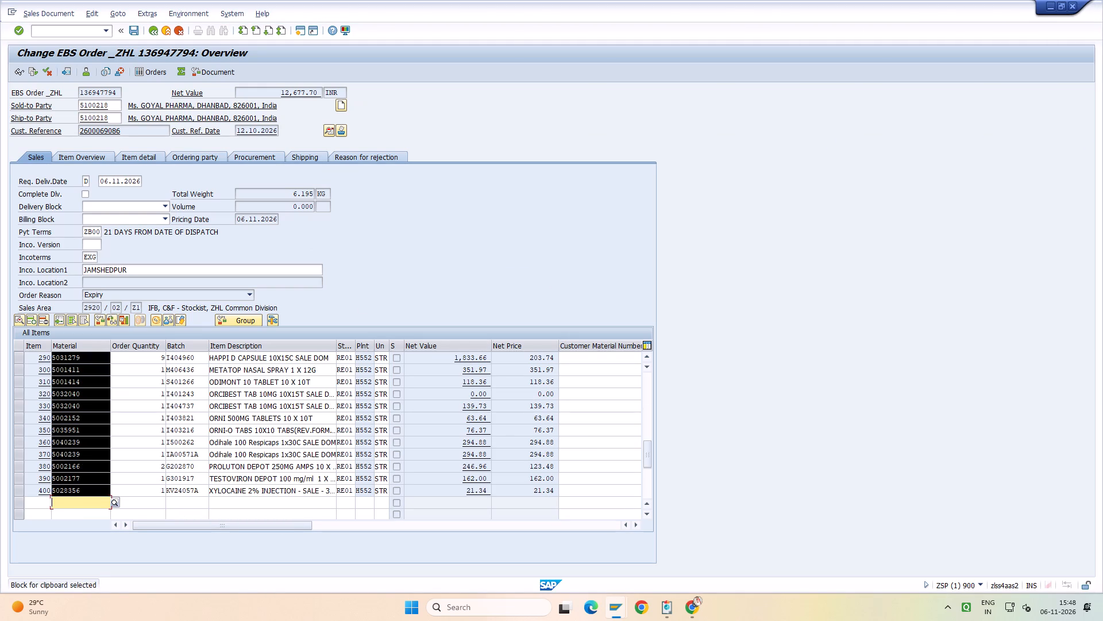
key(ctrl+c)
key(alt+Tab)
click(49, 183)
key(ctrl+v)
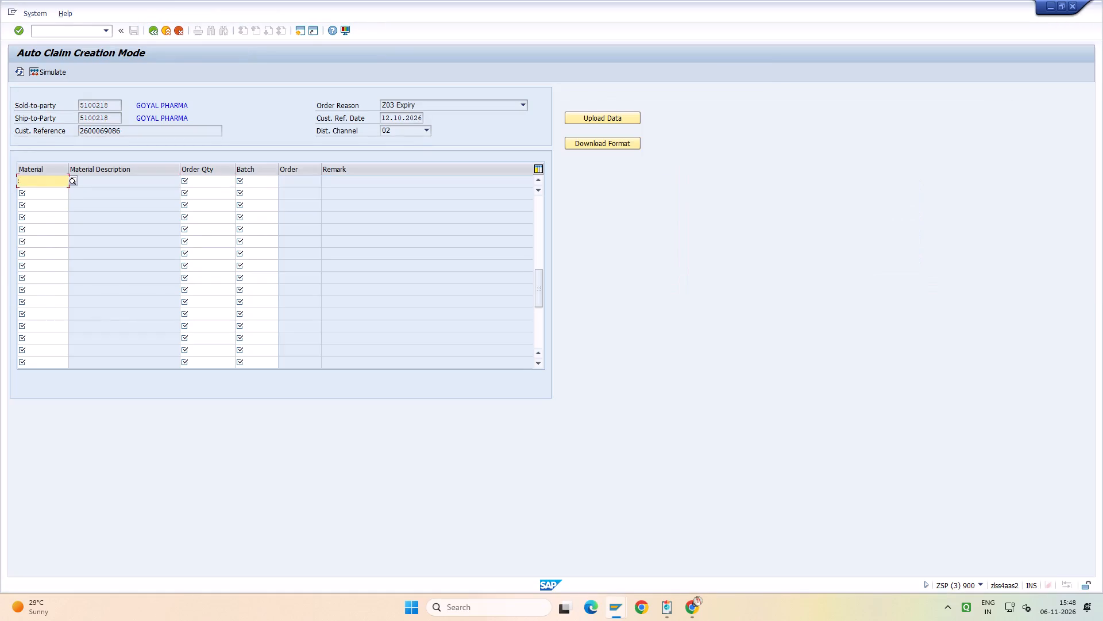
Copy the order quantities and batches of items 290 to 400 into the matching claim rows and validate the entries.
key(alt+Tab)
key(ctrl+y)
drag(157, 357, 183, 438)
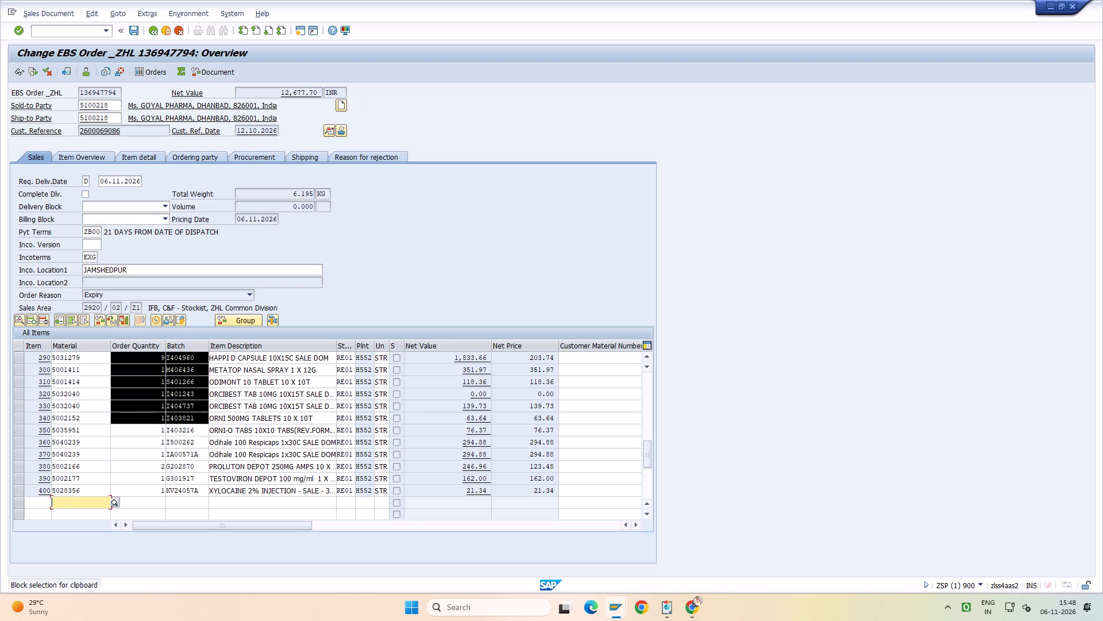
drag(183, 438, 187, 488)
key(ctrl+c)
key(alt+Tab)
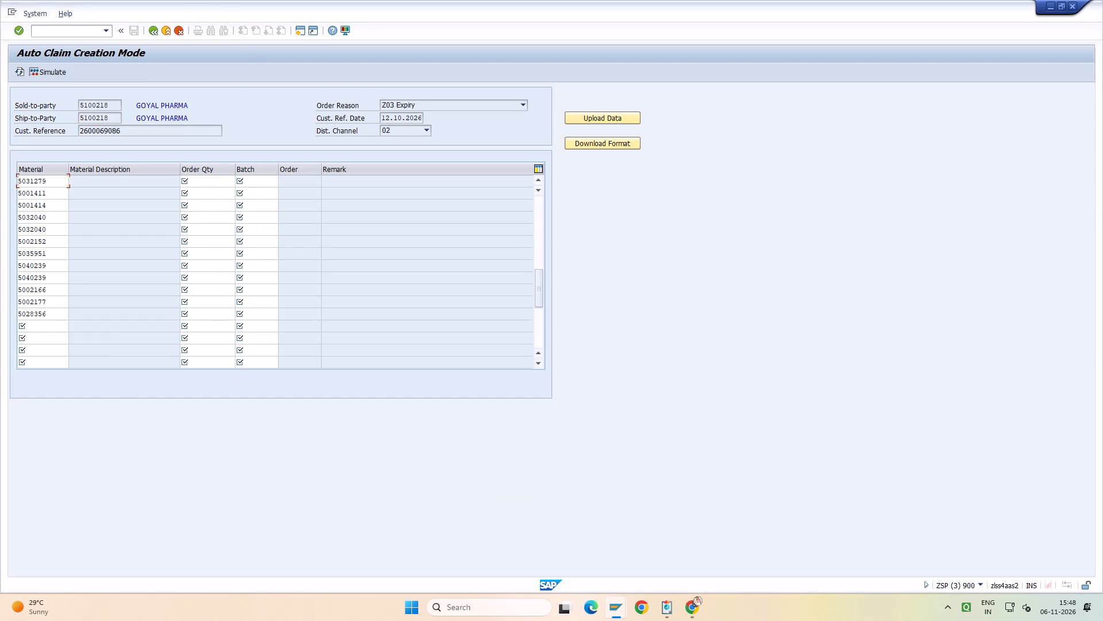
click(210, 178)
key(ctrl+v)
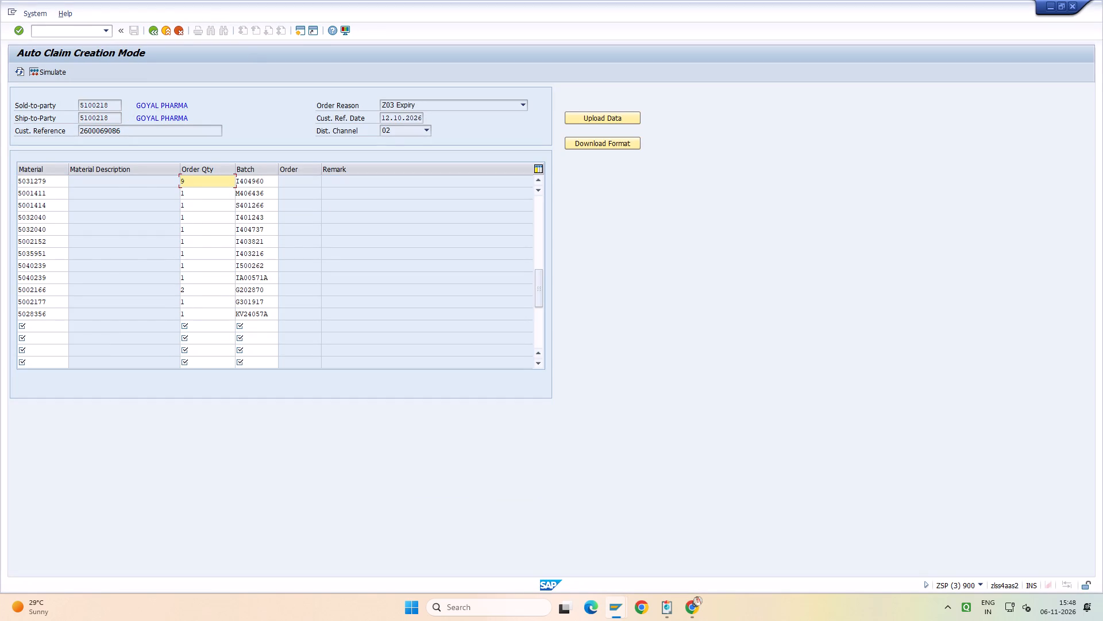
key(Return)
Clear the material, quantity and batch from the claim row for material 5032040, batch I401243.
click(267, 219)
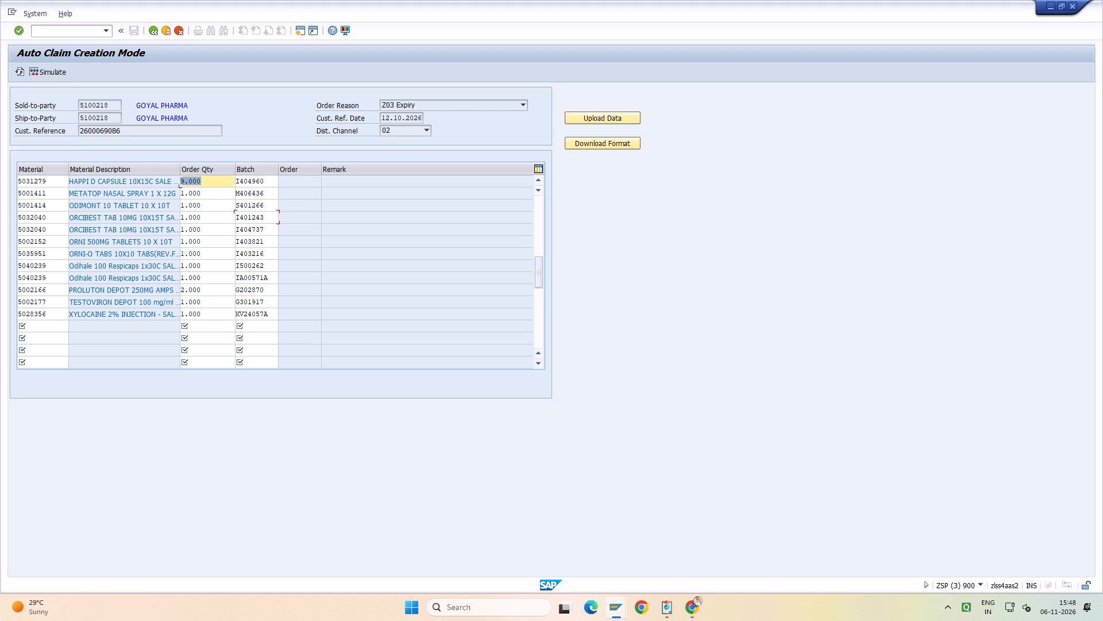
click(55, 220)
key(ctrl+y)
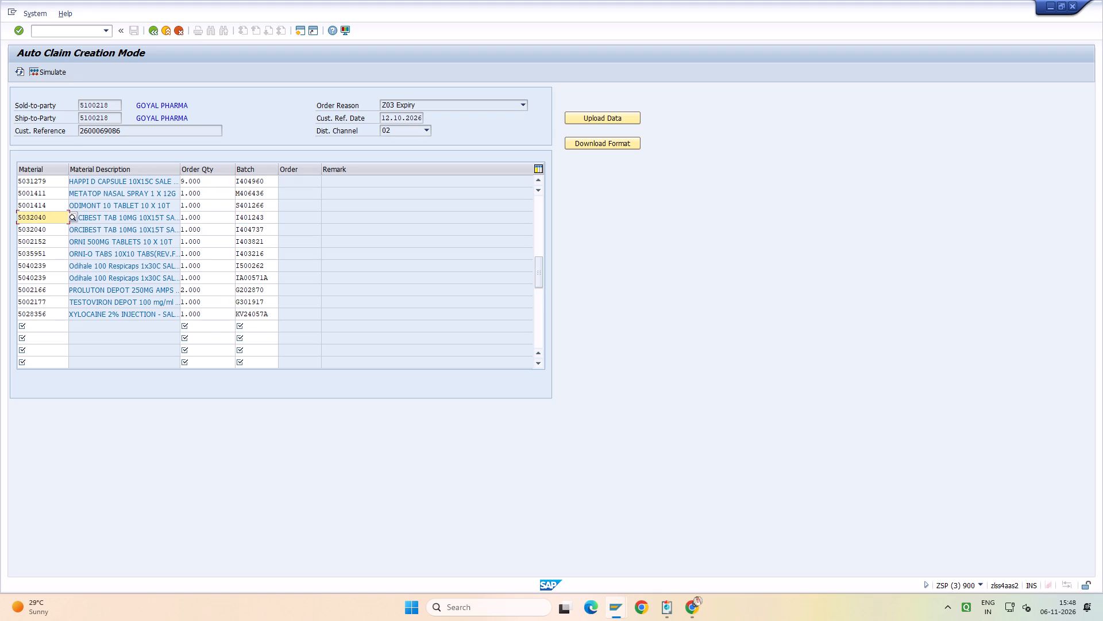
drag(49, 214, 241, 221)
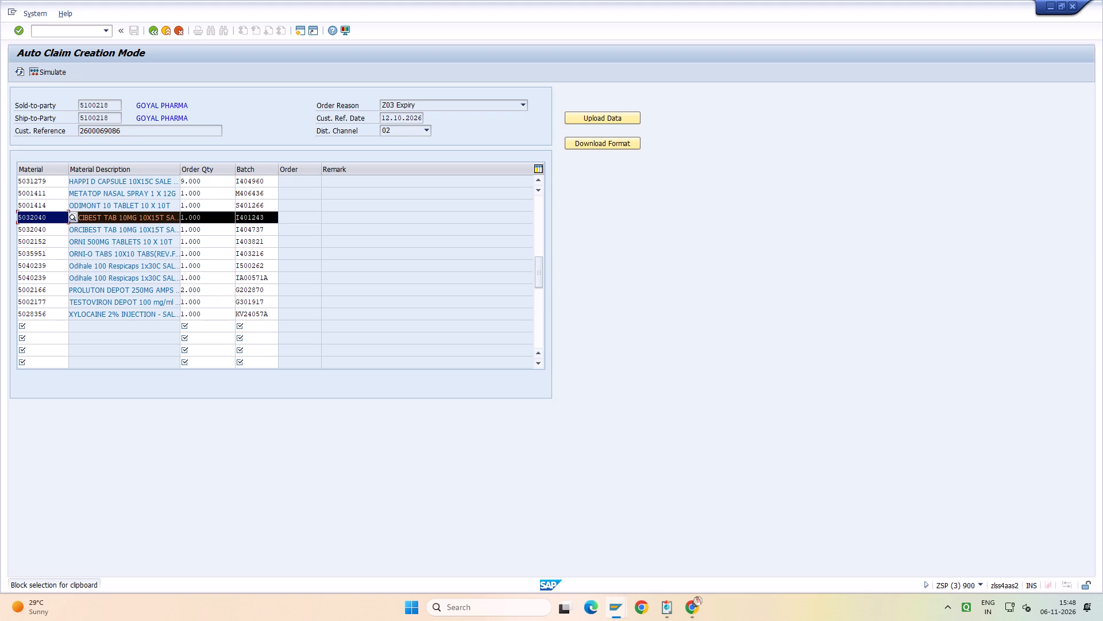
drag(241, 221, 244, 221)
key(Delete)
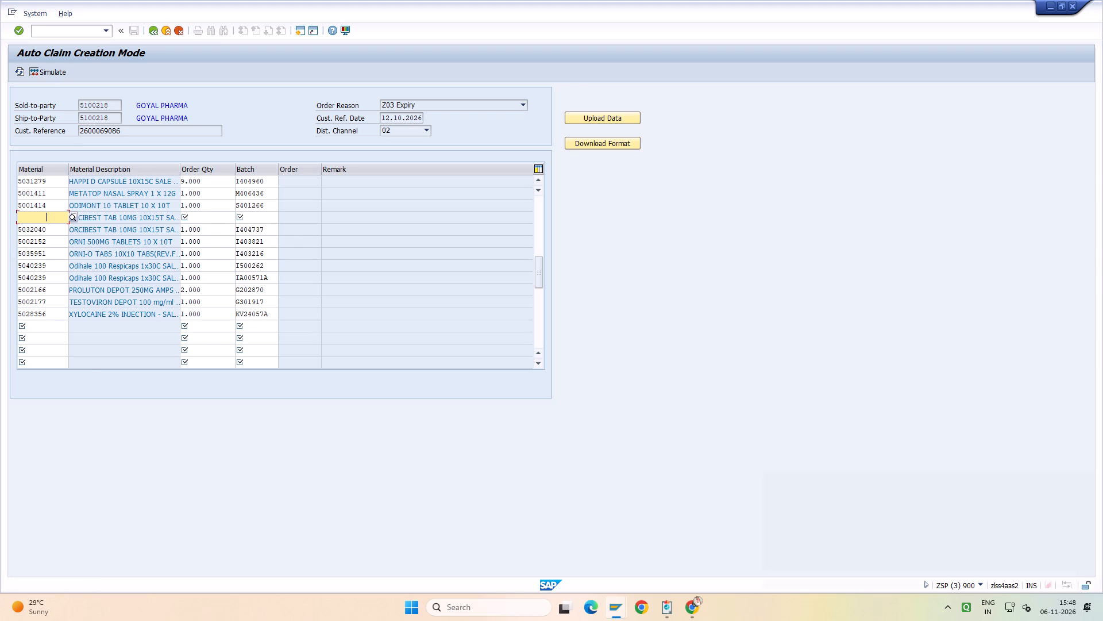
Clear the material, quantity and batch from the claim row for material 5015300, batch I401637.
key(Page_Up)
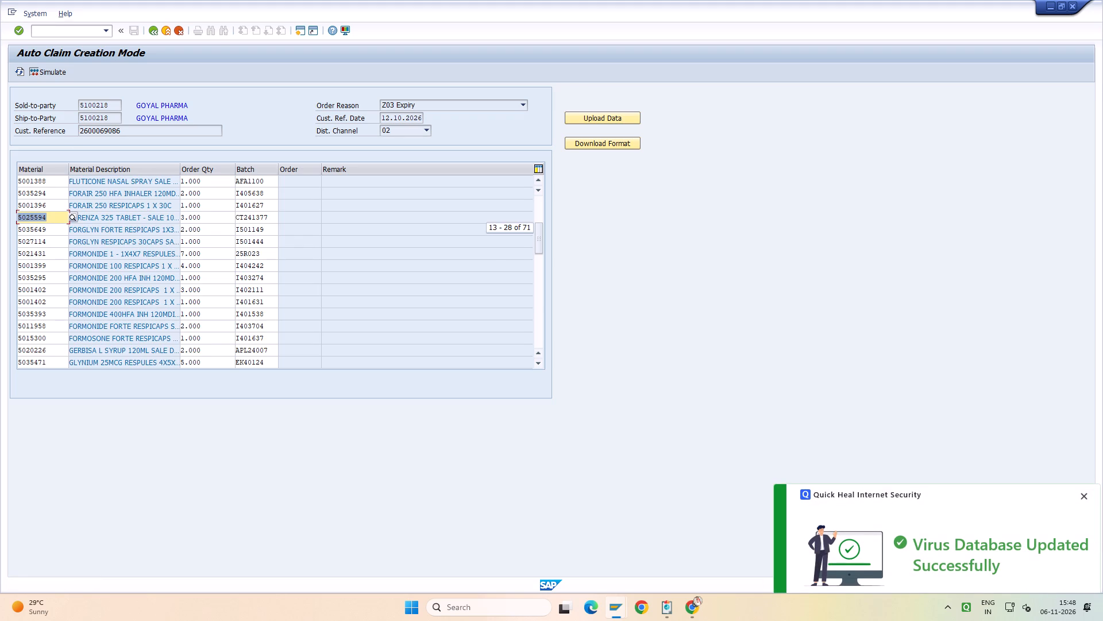
click(53, 339)
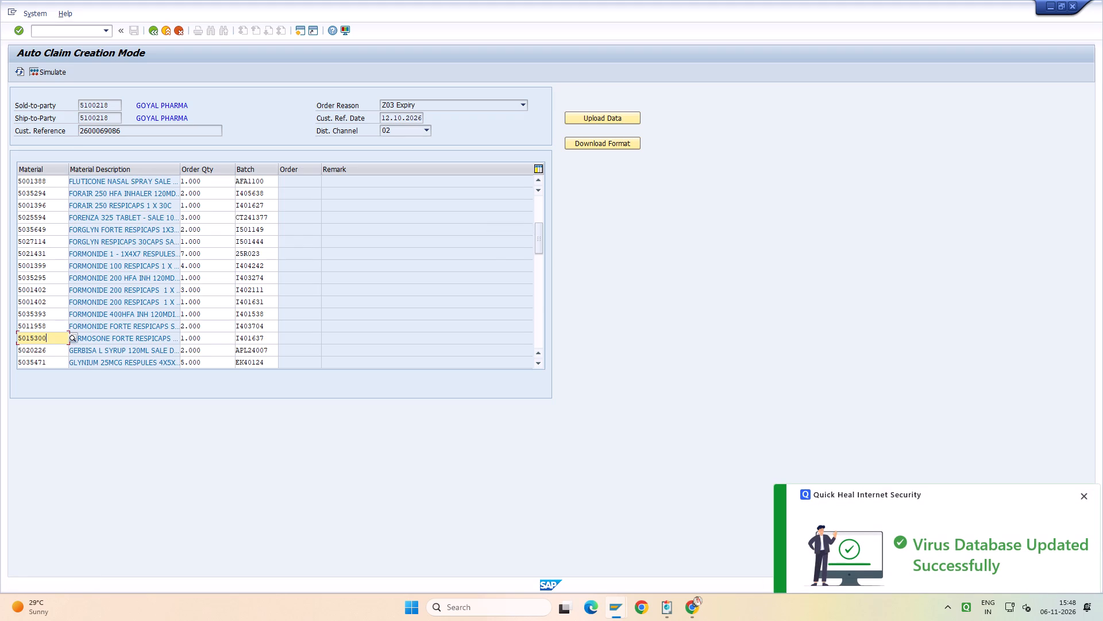
key(ctrl+y)
drag(52, 335, 242, 340)
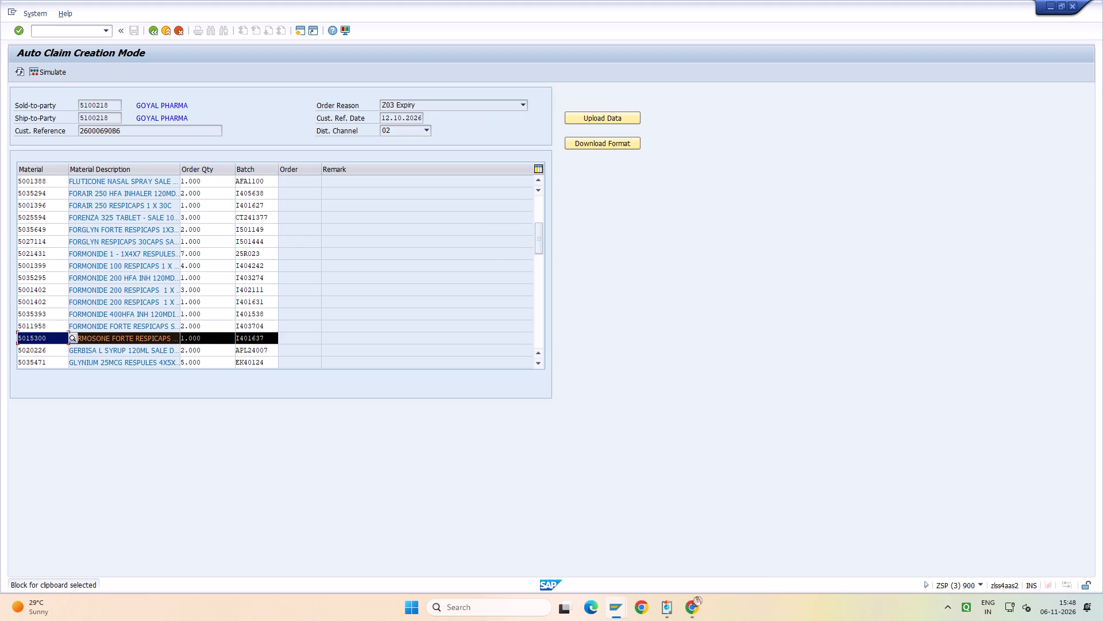
key(Delete)
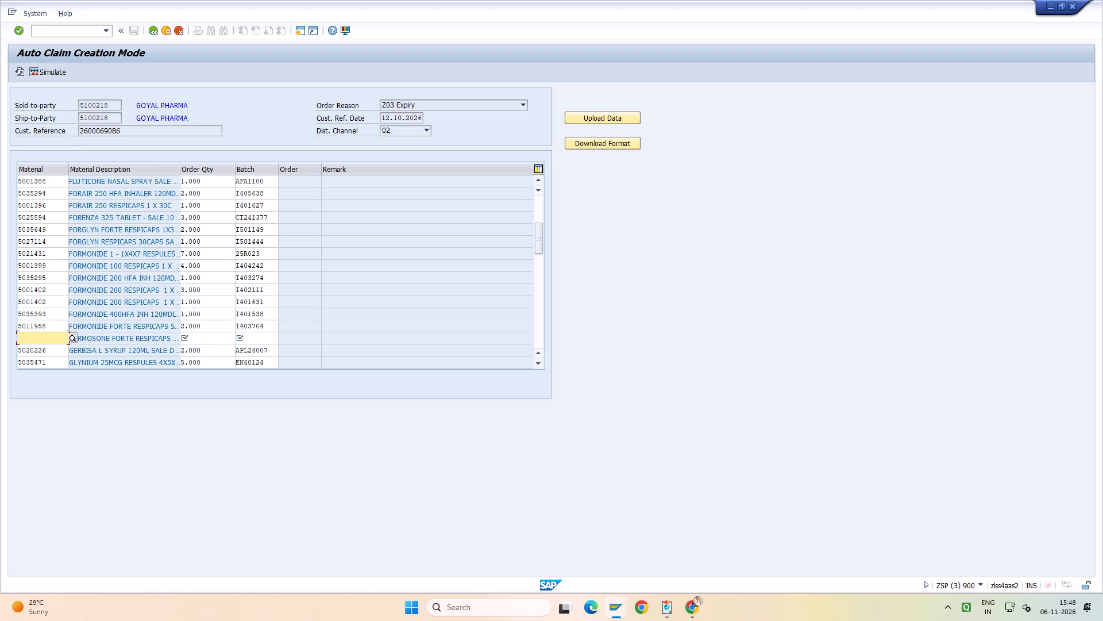
Clear the material, quantity and batch from the claim row for material 5035393, batch I401538.
key(Page_Up)
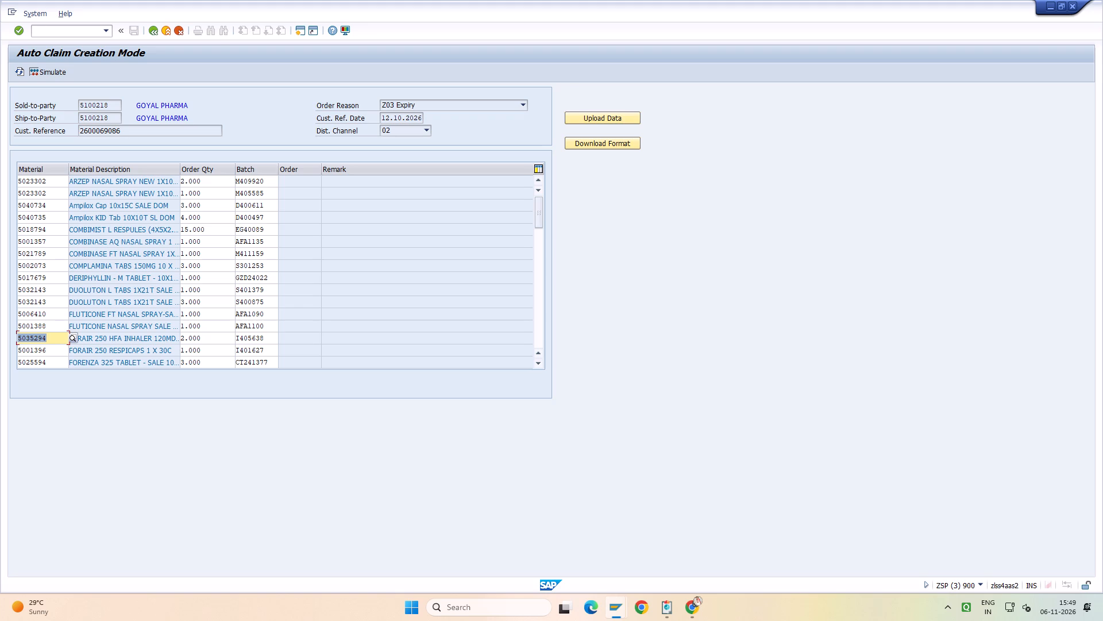
key(Page_Down)
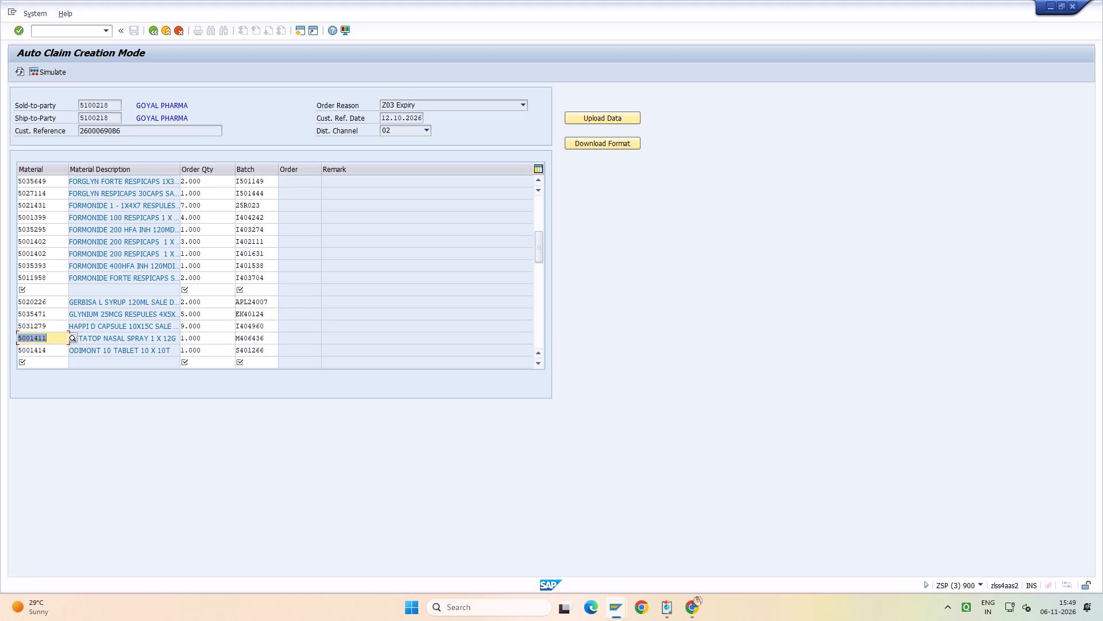
click(267, 267)
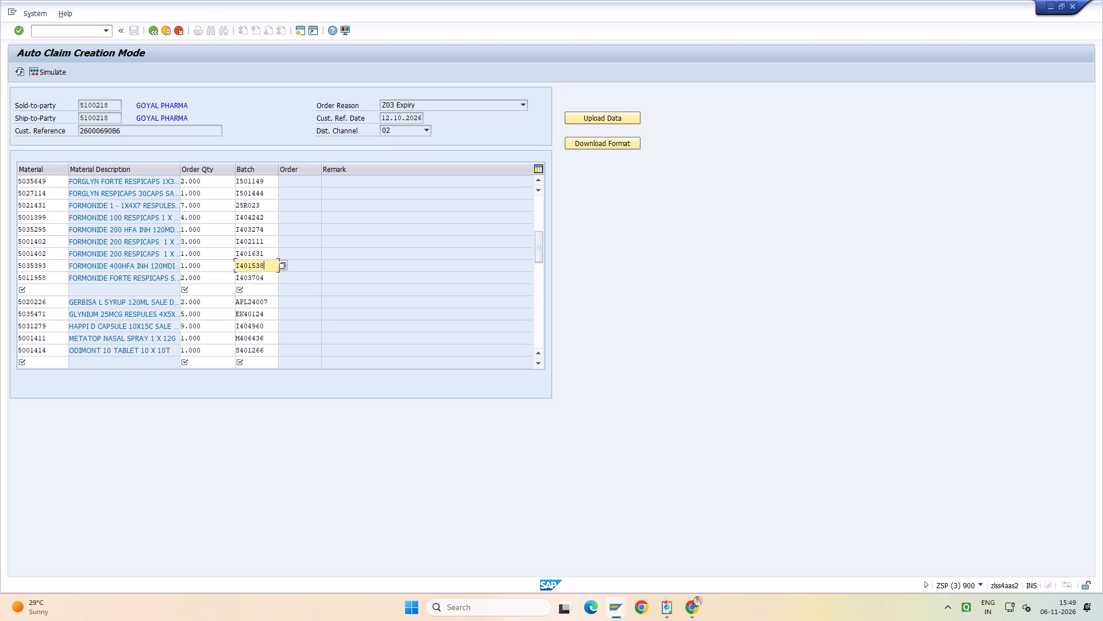
click(56, 266)
drag(49, 263, 58, 263)
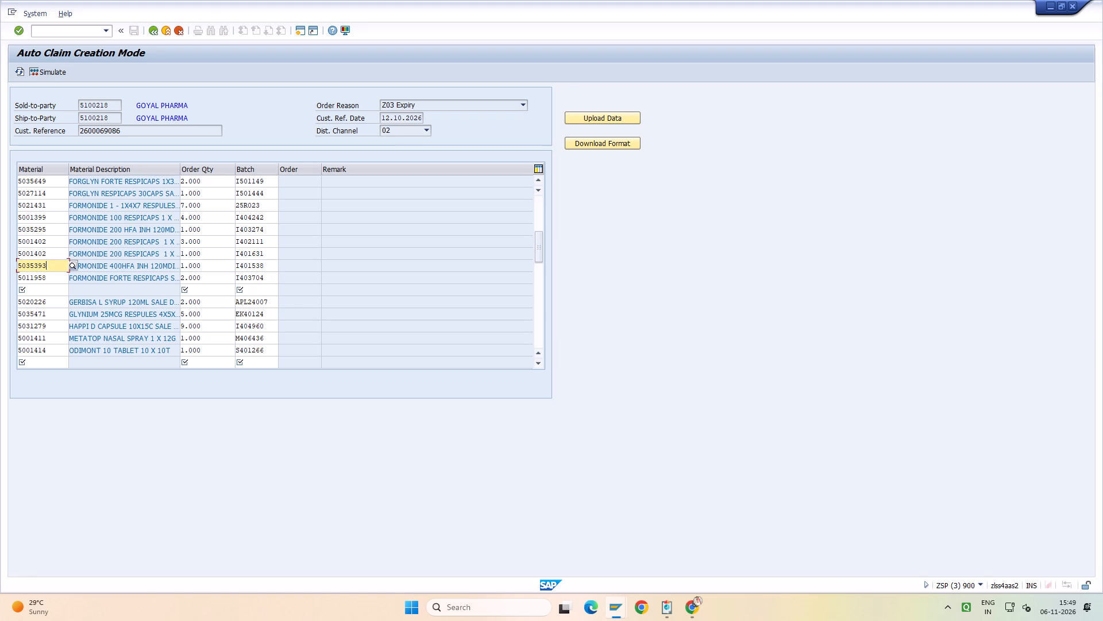
key(ctrl+y)
drag(56, 263, 249, 267)
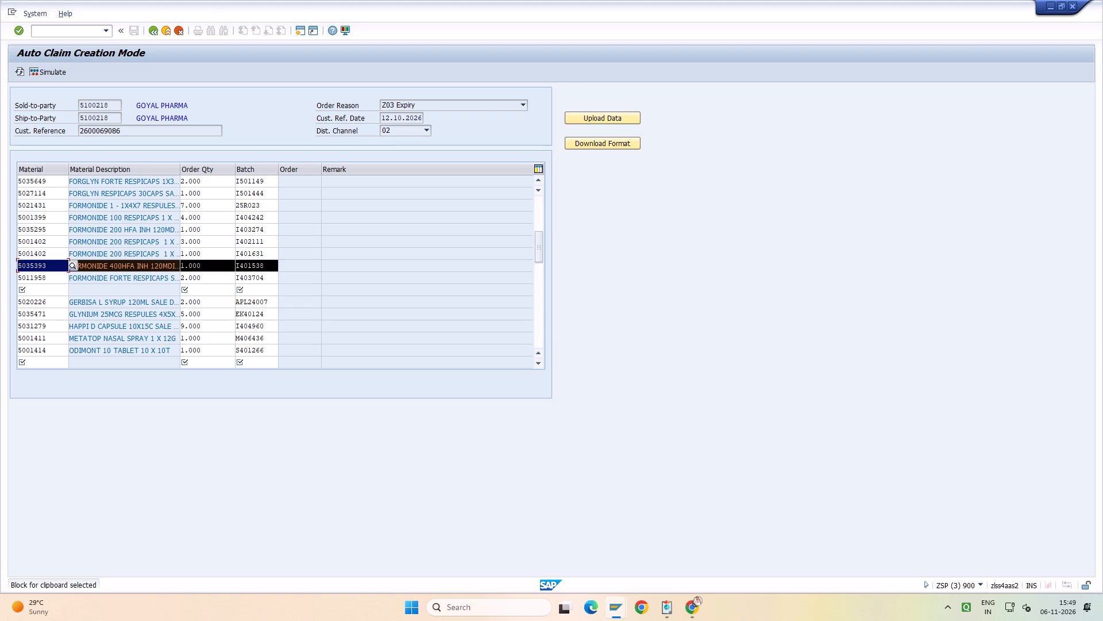
key(Delete)
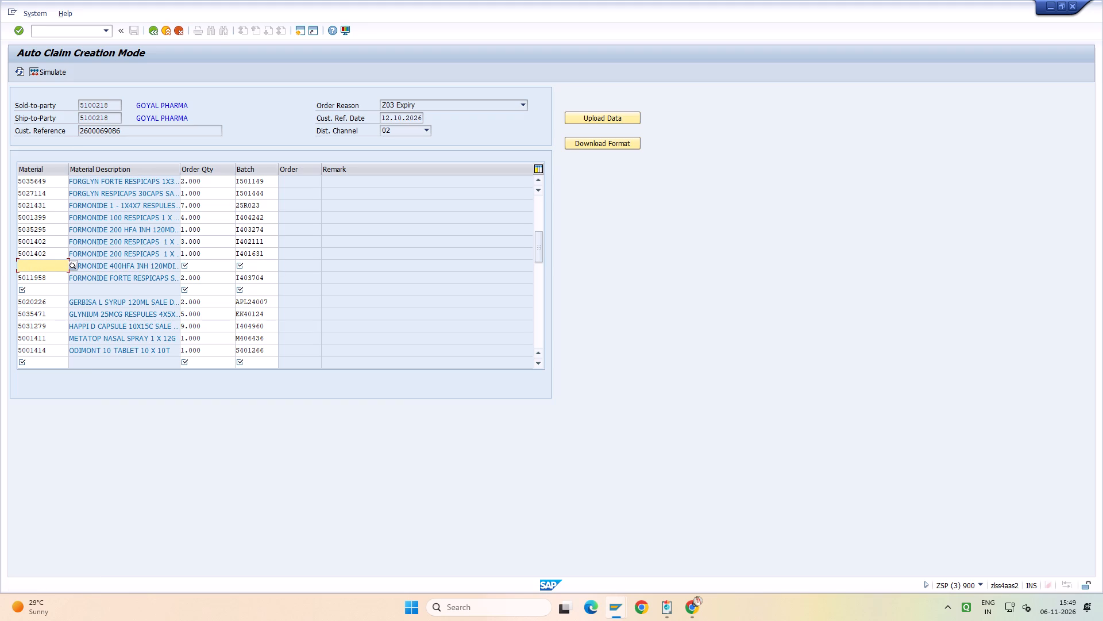
Clear the material, quantity and batch from the claim row for material 5001402, batch I401631.
click(265, 253)
click(57, 253)
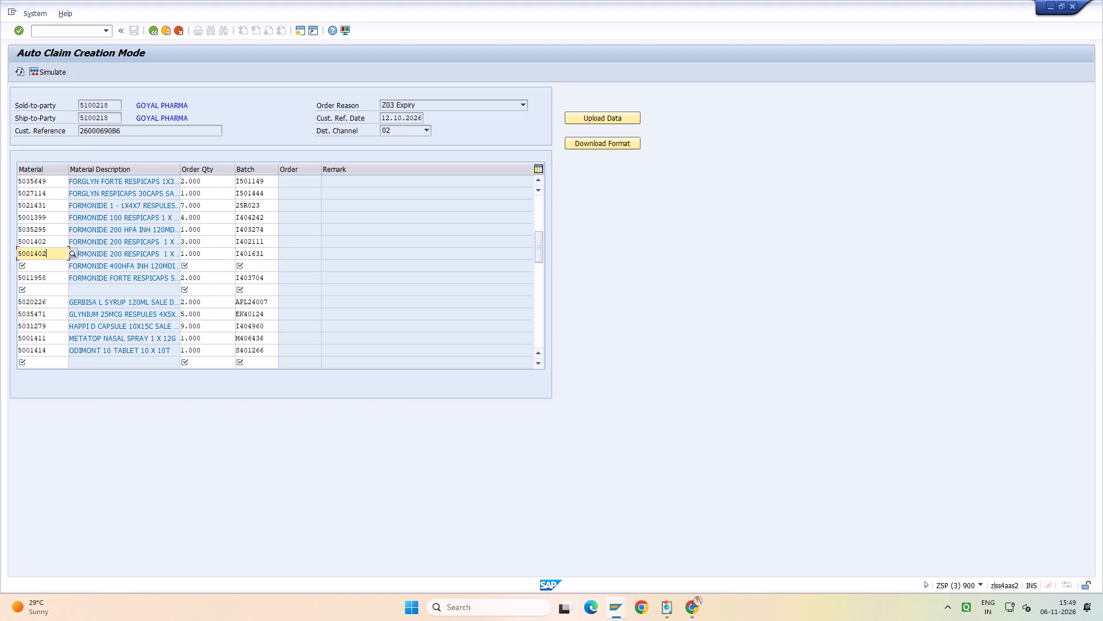
key(ctrl+y)
drag(53, 250, 264, 259)
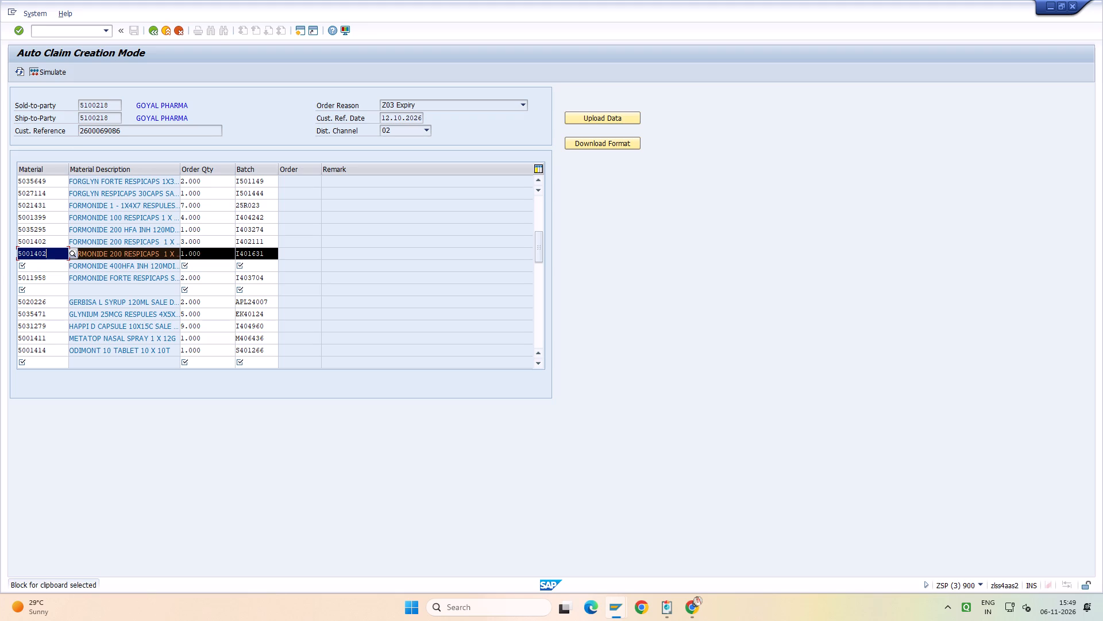
key(Delete)
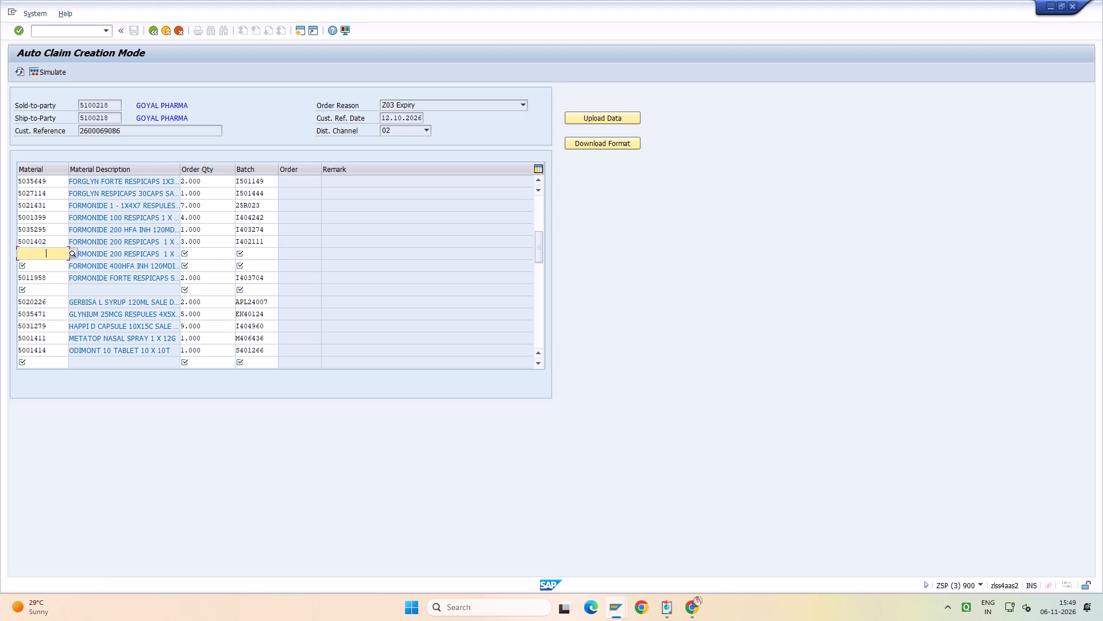
Clear the material, quantity and batch from the claim row for material 5001396, batch I401627.
key(Page_Up)
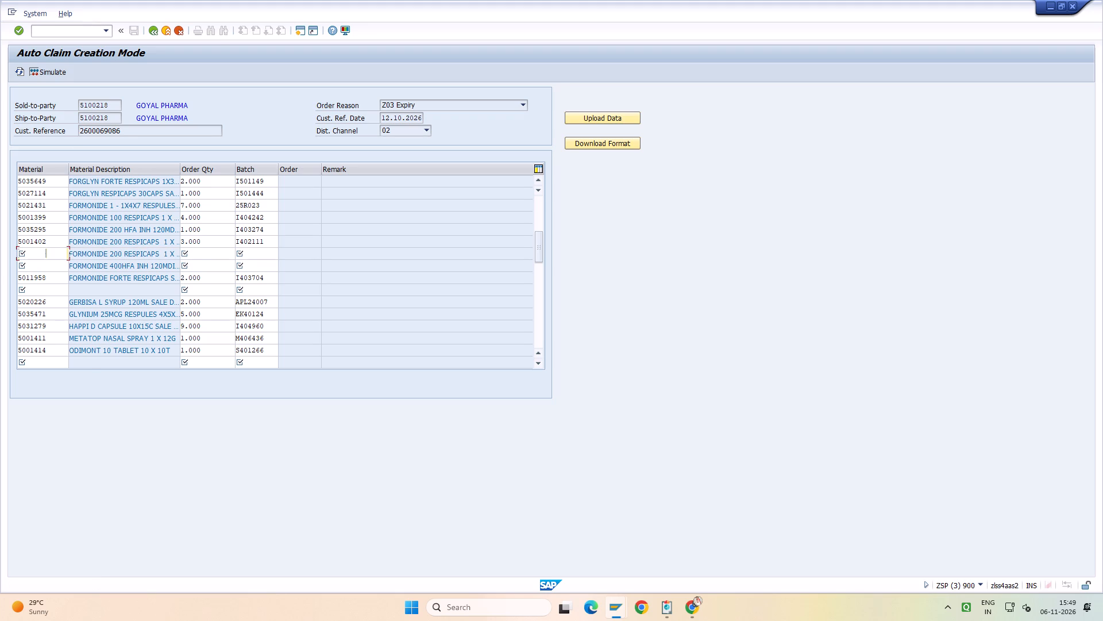
click(57, 347)
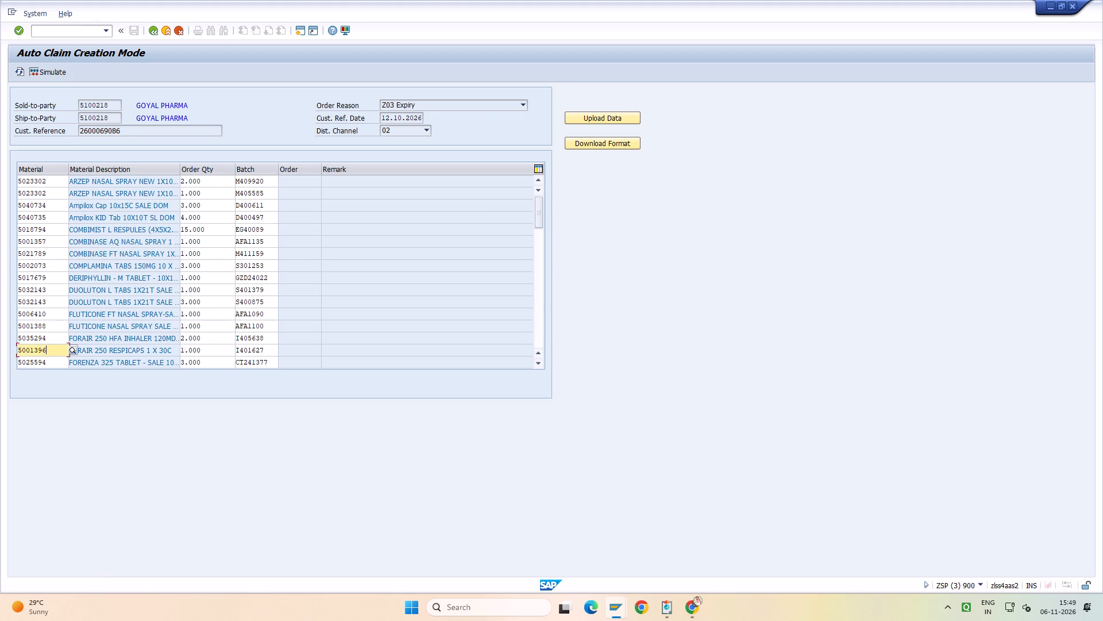
key(ctrl+y)
drag(56, 347, 251, 344)
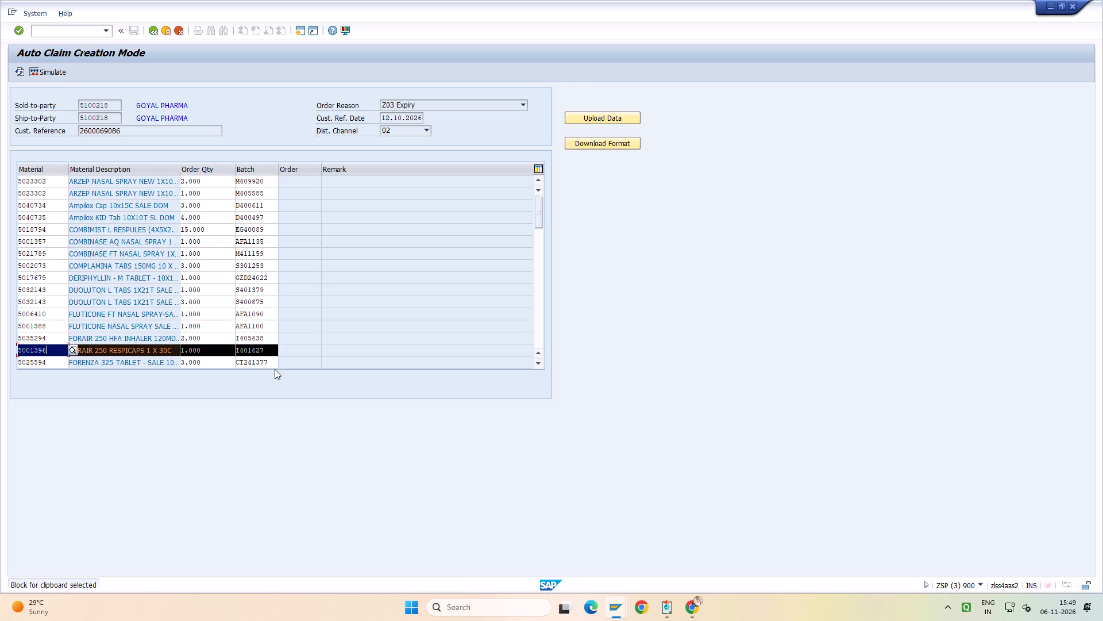
key(Delete)
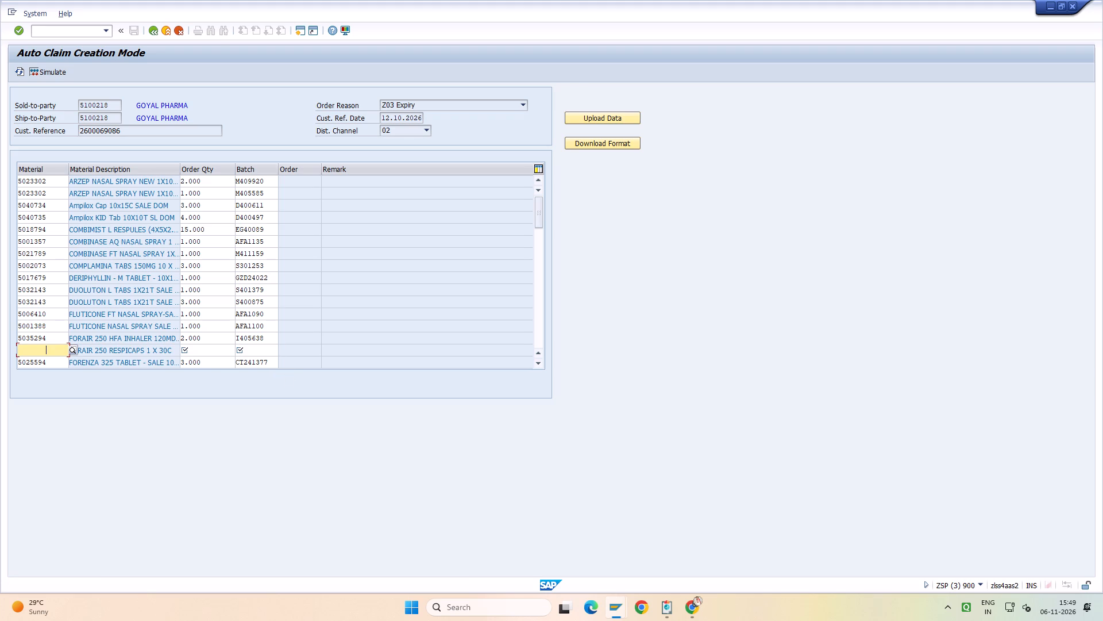
click(63, 74)
click(497, 263)
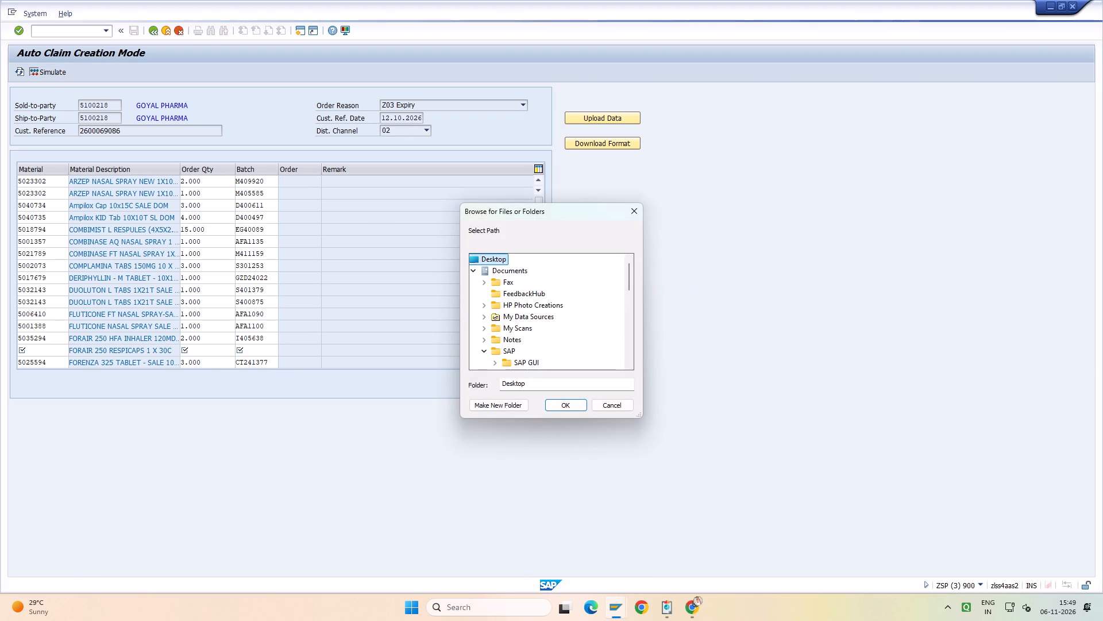
click(570, 407)
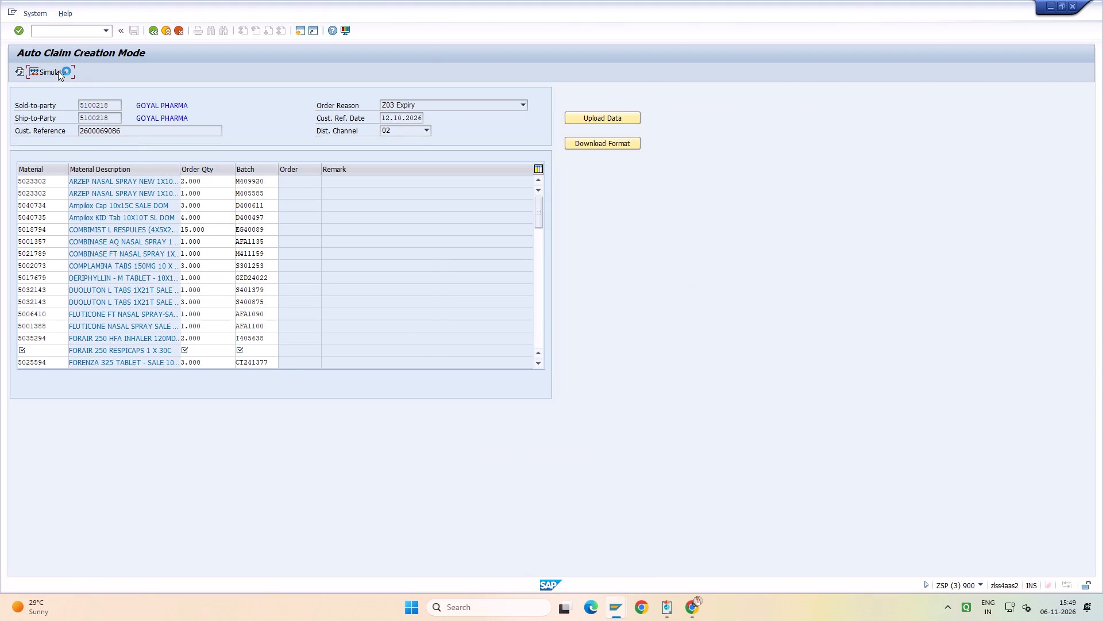